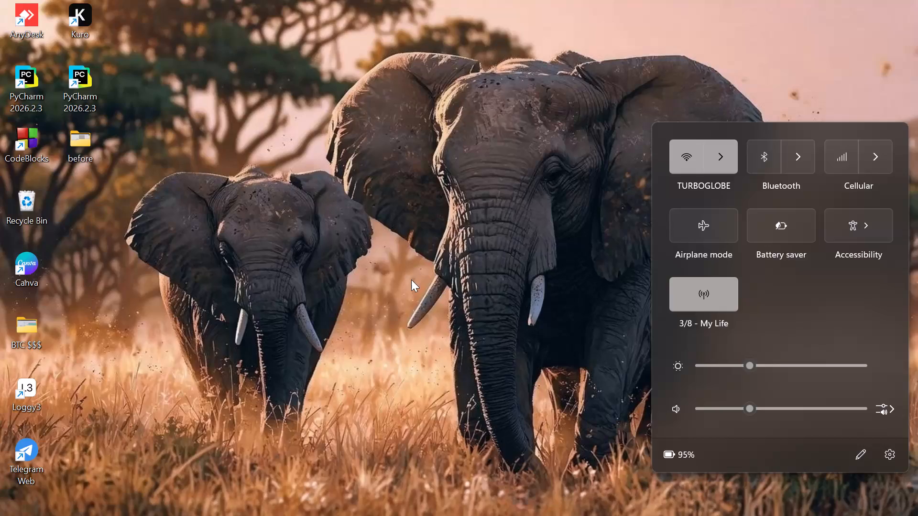
# Open tradingview.com in Google Chrome and maximize the browser window.
pyautogui.click(411, 279)
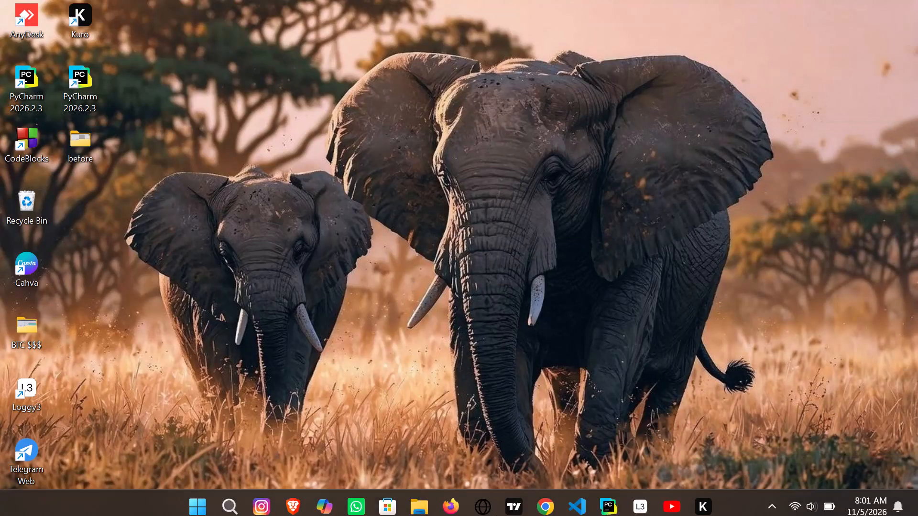
pyautogui.click(555, 493)
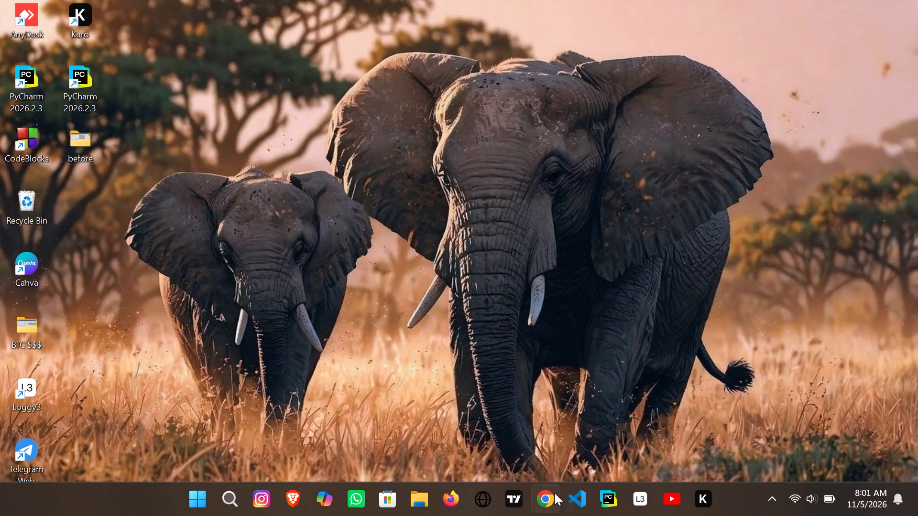
pyautogui.write('tr')
pyautogui.press('Return')
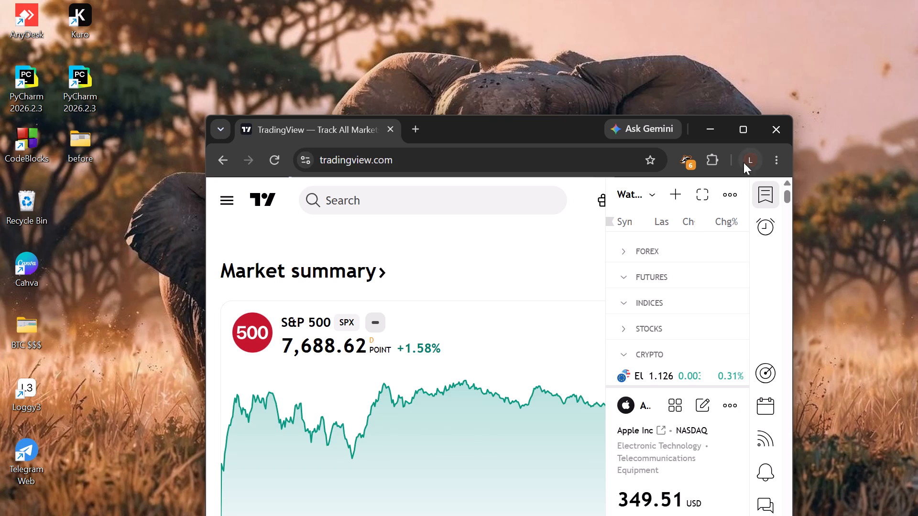
pyautogui.click(745, 137)
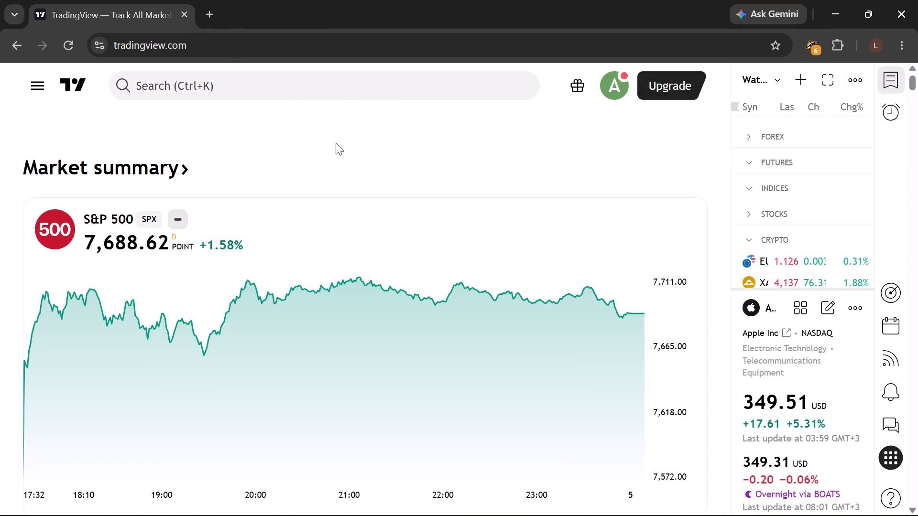
# Open Supercharts from the TradingView products list.
pyautogui.click(41, 88)
pyautogui.click(81, 118)
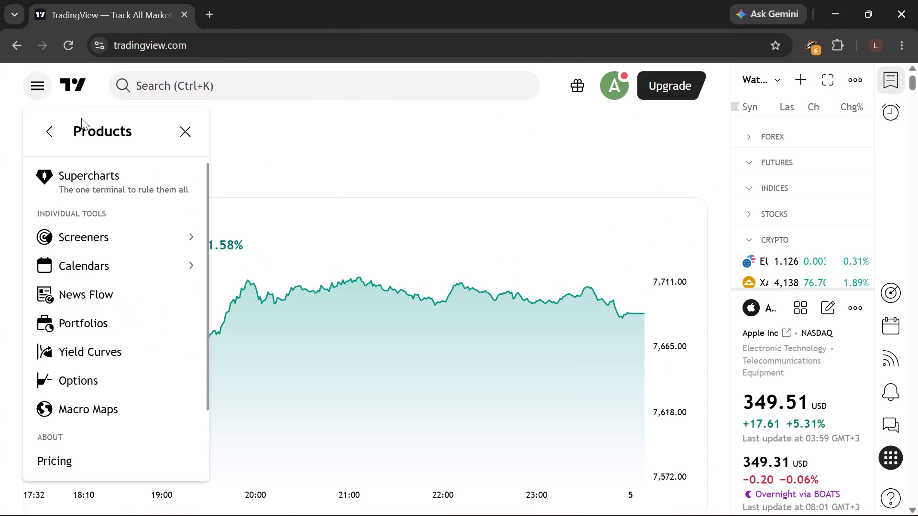
pyautogui.click(98, 185)
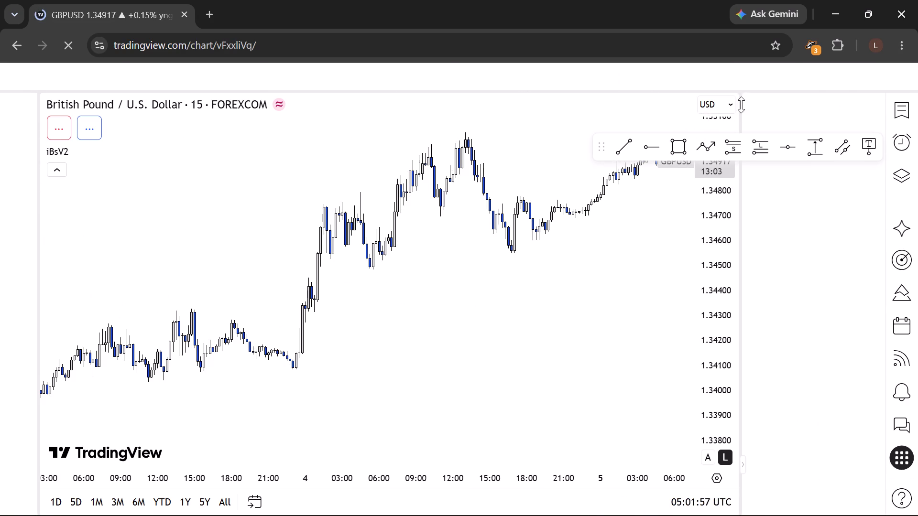
# Switch the GBPUSD 15-minute chart to full-screen view with the surrounding panels hidden.
pyautogui.tripleClick(773, 78)
pyautogui.tripleClick(773, 78)
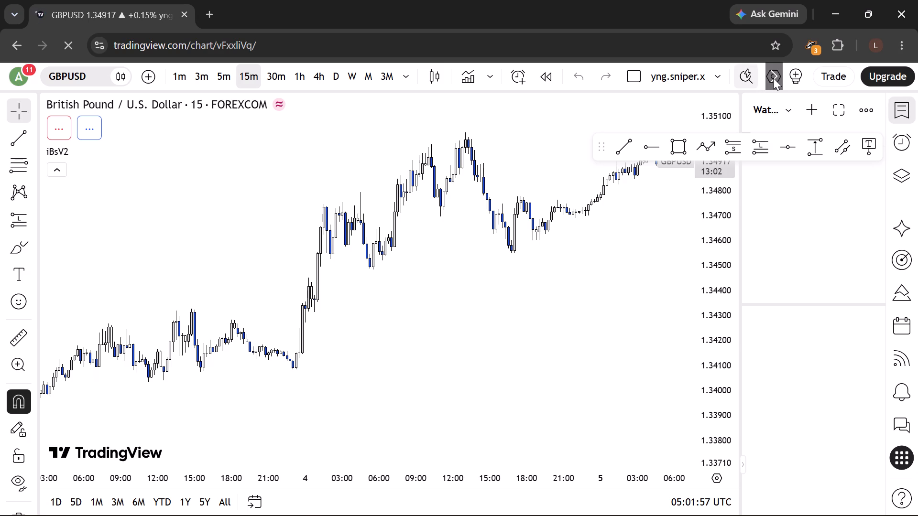
pyautogui.click(773, 78)
pyautogui.tripleClick(774, 76)
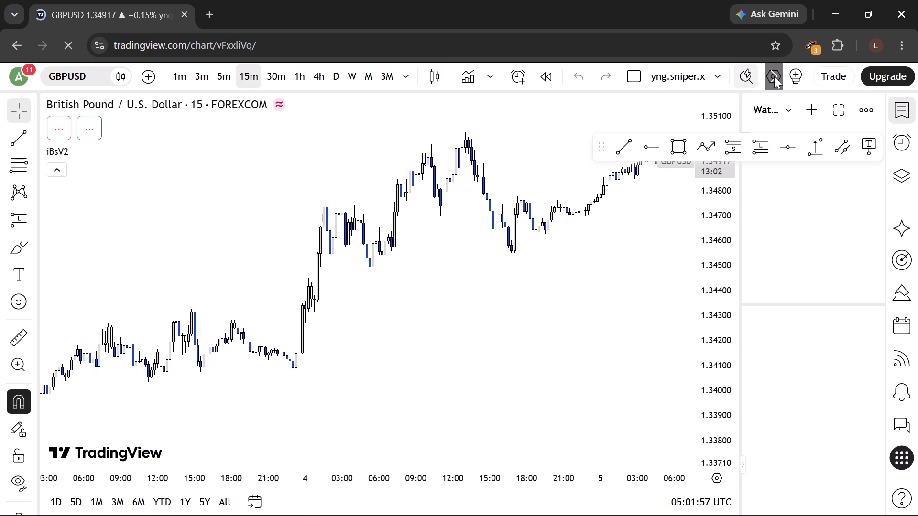
pyautogui.tripleClick(774, 76)
pyautogui.doubleClick(774, 76)
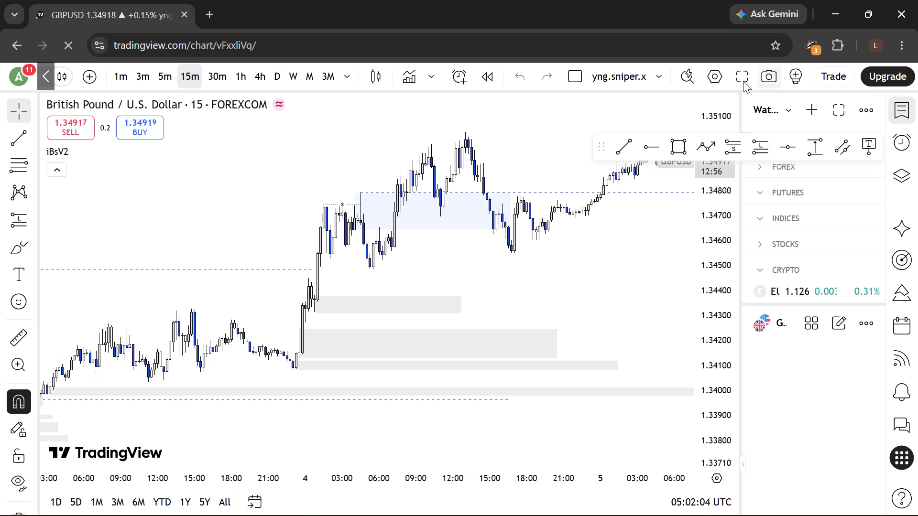
pyautogui.click(743, 81)
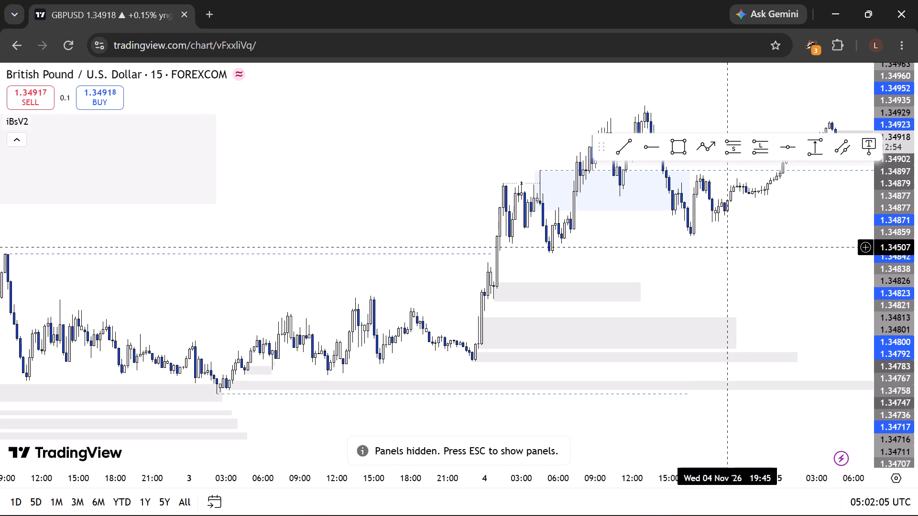
# Shorten the dashed trend line at 1.34792 so it ends at about 07:15 on 4 November.
pyautogui.moveTo(727, 247); pyautogui.dragTo(625, 277)
pyautogui.scroll(-1, 625, 272)
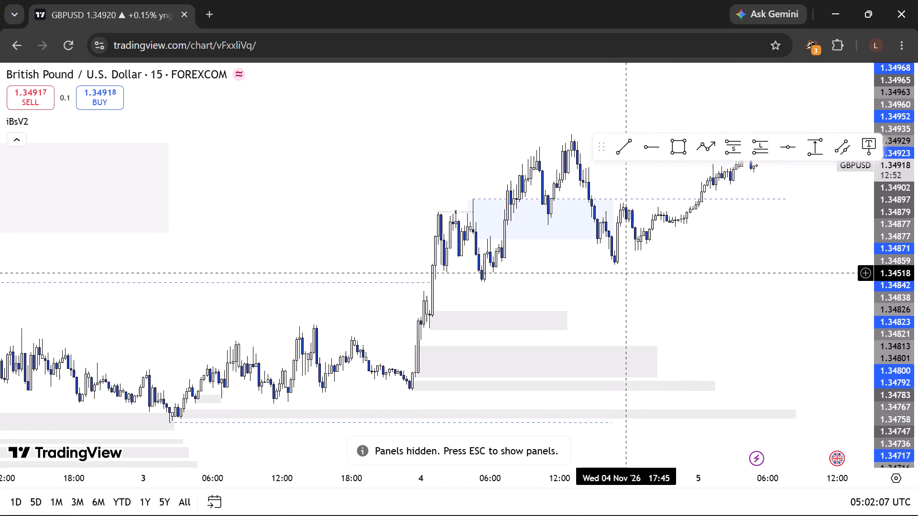
pyautogui.scroll(-1, 625, 272)
pyautogui.moveTo(702, 286); pyautogui.dragTo(589, 327)
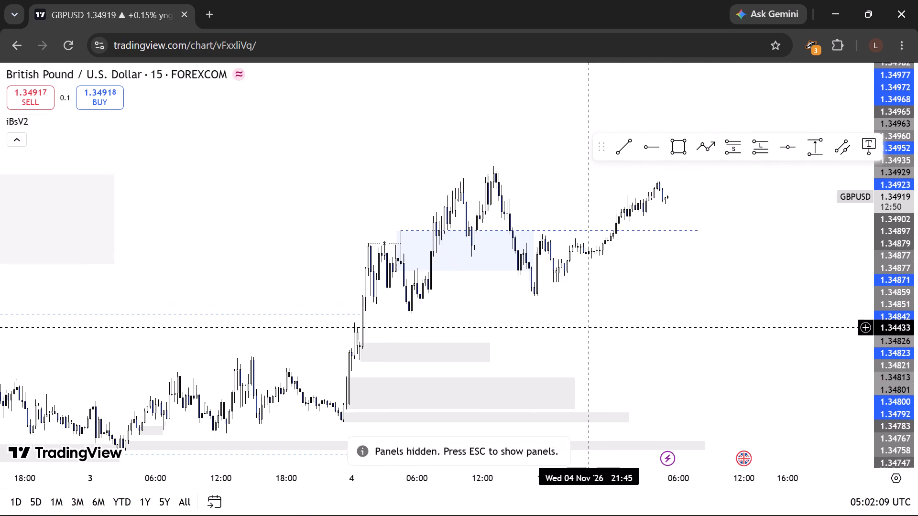
pyautogui.moveTo(701, 232); pyautogui.dragTo(631, 238)
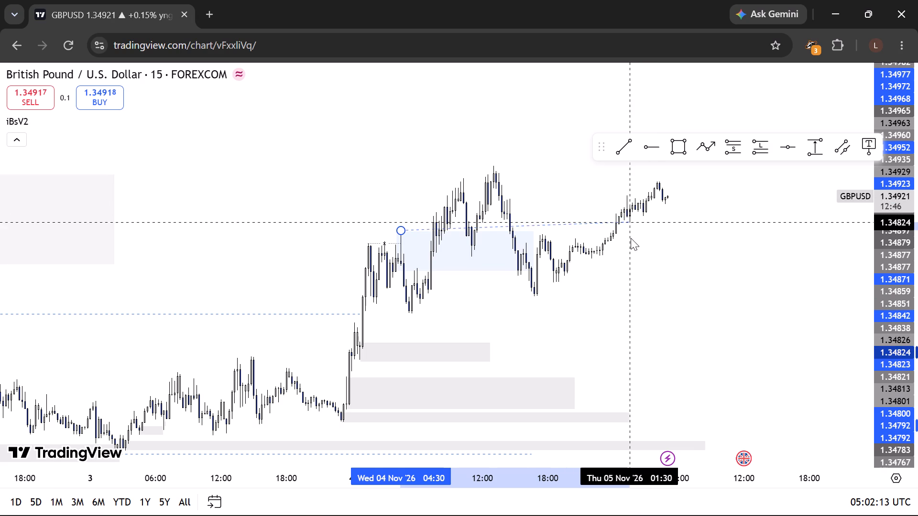
pyautogui.moveTo(631, 238); pyautogui.dragTo(470, 241)
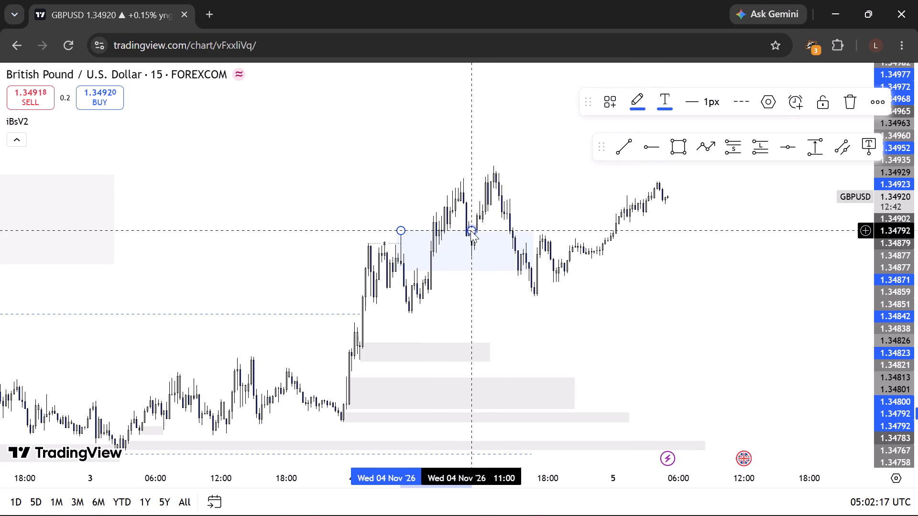
pyautogui.moveTo(470, 230); pyautogui.dragTo(433, 232)
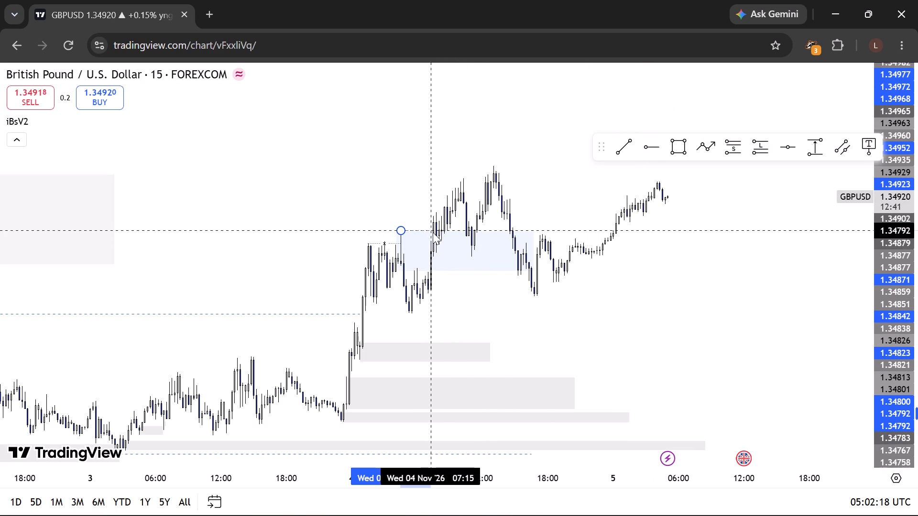
pyautogui.moveTo(433, 232); pyautogui.dragTo(433, 232)
pyautogui.keyDown('shift'); pyautogui.click(433, 232); pyautogui.keyUp('shift')
pyautogui.click(457, 306)
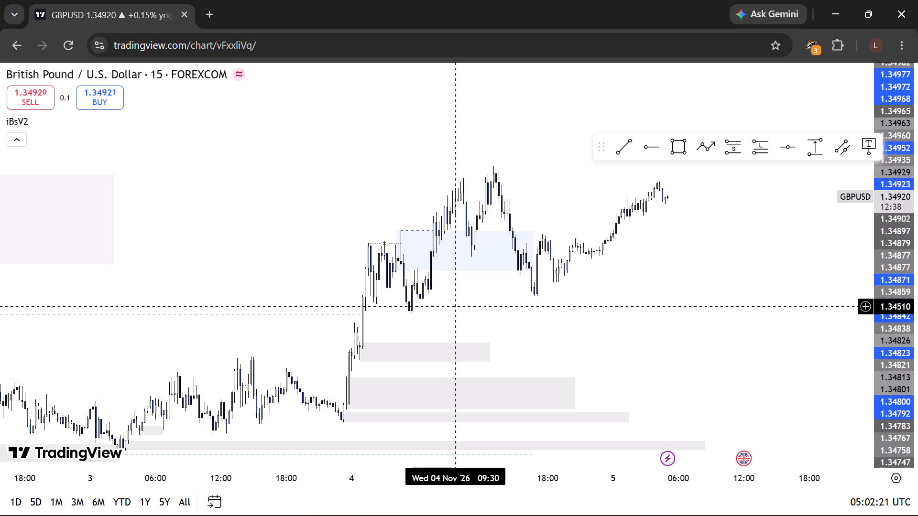
# Delete the light-blue rectangle zone below the dashed line on 4 November.
pyautogui.click(466, 268)
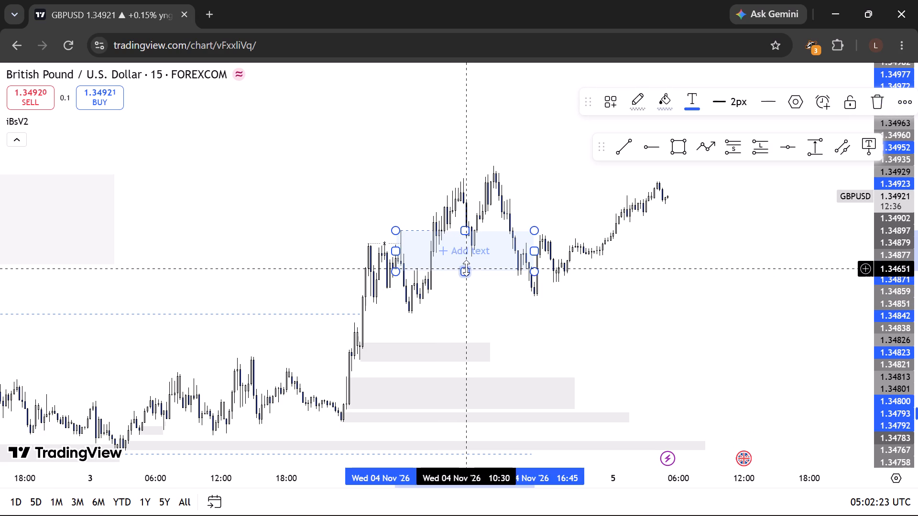
pyautogui.press('BackSpace')
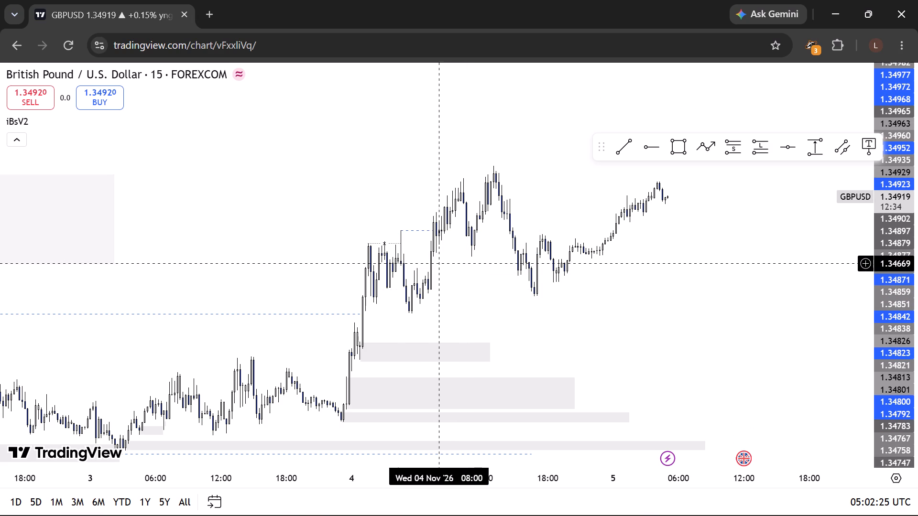
# Delete the short dotted line marked x across the early 4 November highs.
pyautogui.click(399, 247)
pyautogui.press('BackSpace')
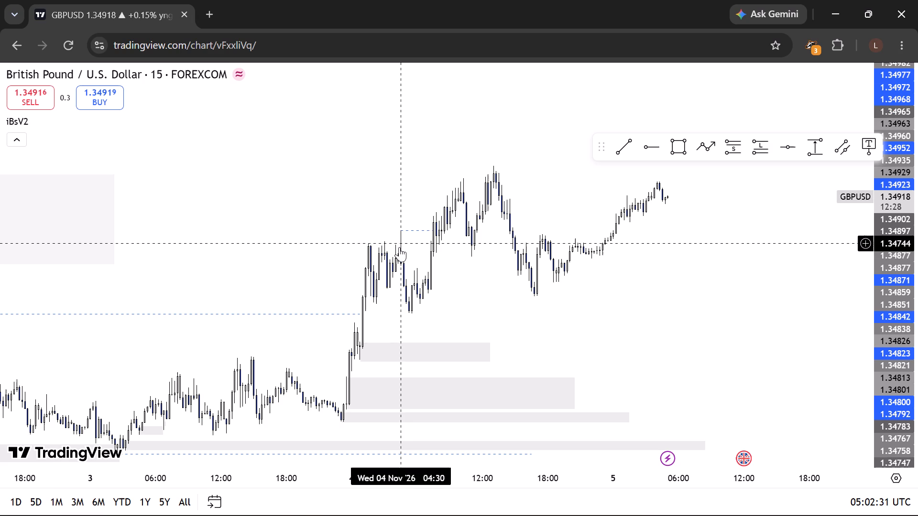
# Move the dashed line's start to the first 4 November swing high near 01:30 and level its end at about 07:15.
pyautogui.moveTo(399, 231); pyautogui.dragTo(368, 240)
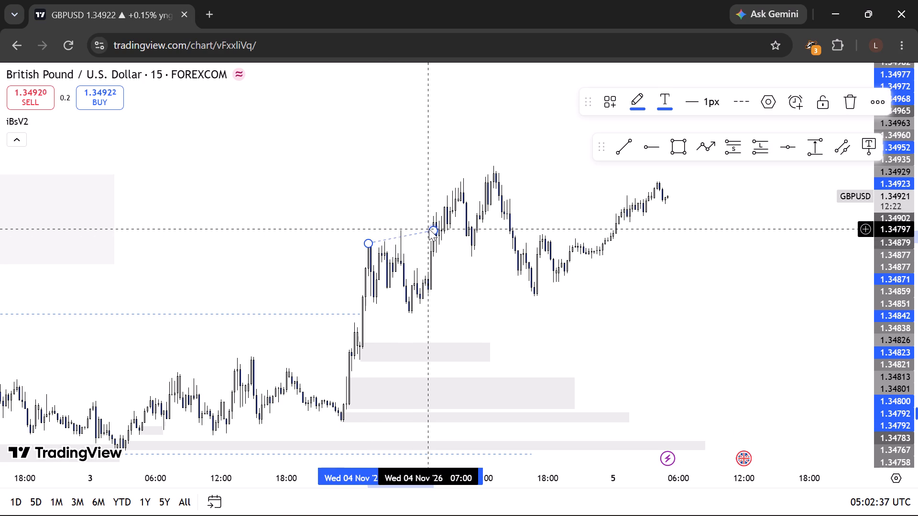
pyautogui.moveTo(429, 229); pyautogui.dragTo(432, 245)
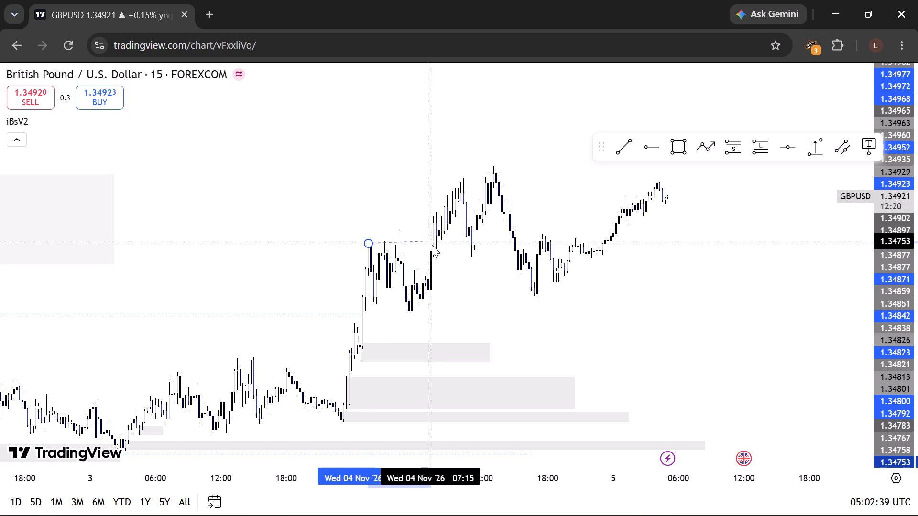
pyautogui.moveTo(432, 245); pyautogui.dragTo(435, 247)
pyautogui.keyDown('shift'); pyautogui.click(435, 247); pyautogui.keyUp('shift')
pyautogui.click(465, 270)
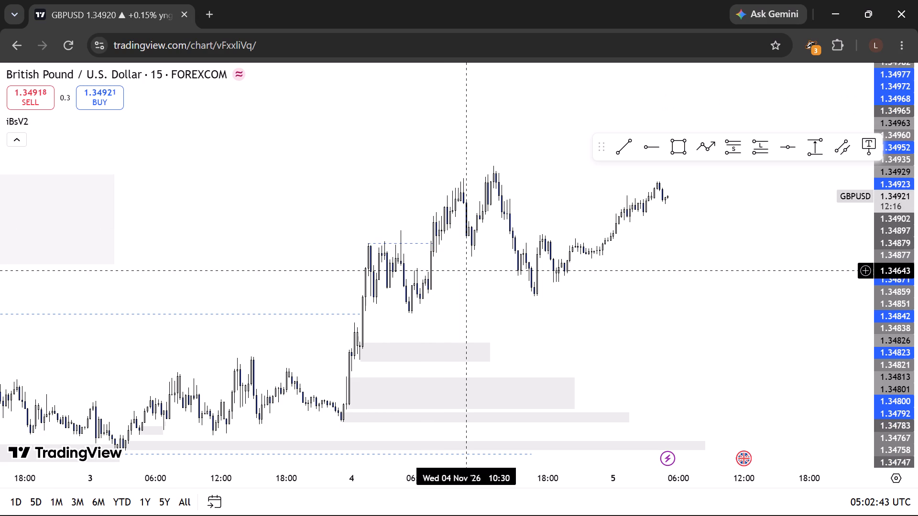
# Draw a horizontal trend line at about 1.34986 from the 4 November swing high near 10:15 to 13:00.
pyautogui.scroll(2, 465, 270)
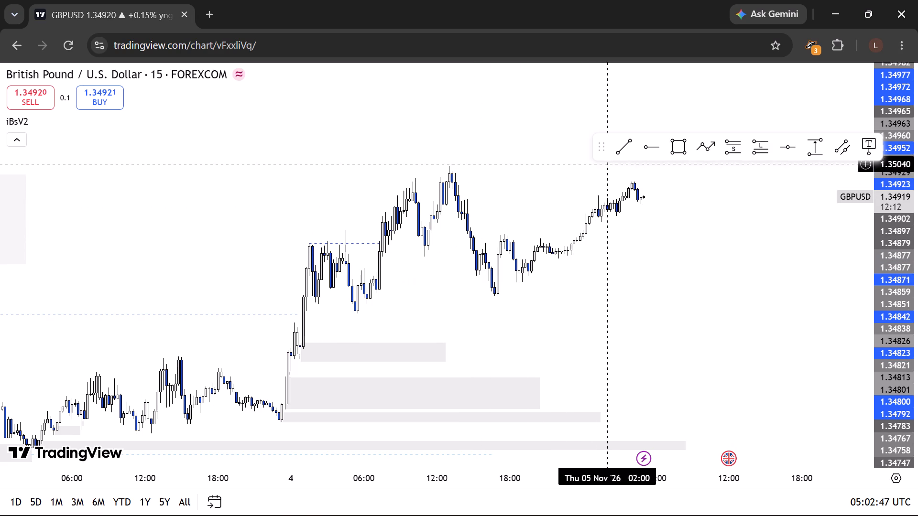
pyautogui.click(623, 152)
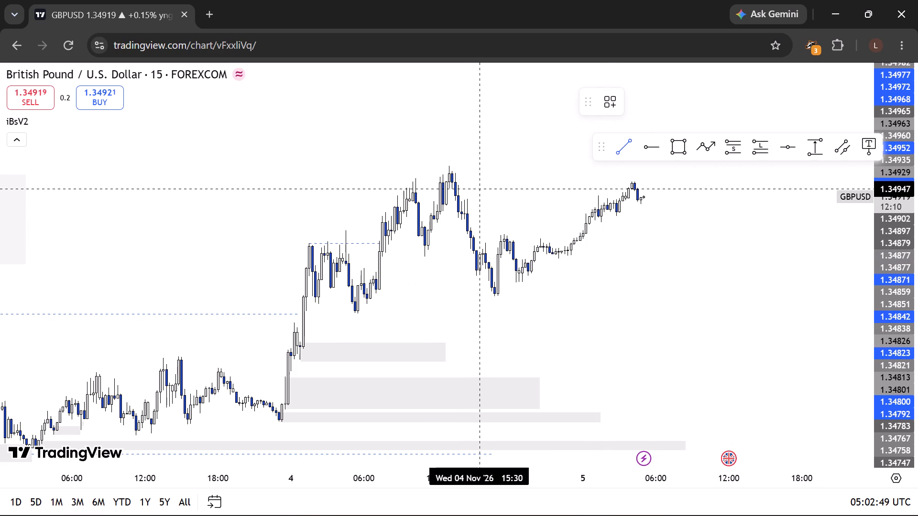
pyautogui.moveTo(417, 176); pyautogui.dragTo(434, 176)
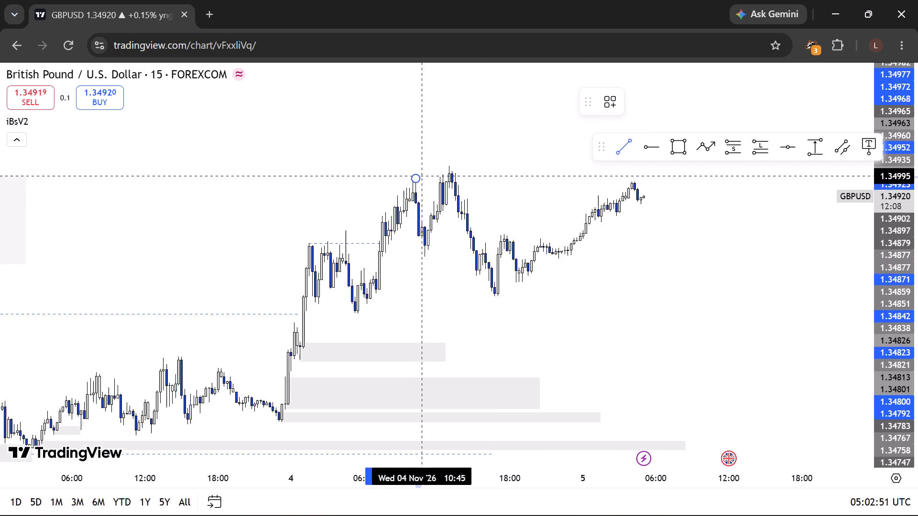
pyautogui.moveTo(434, 176); pyautogui.dragTo(446, 183)
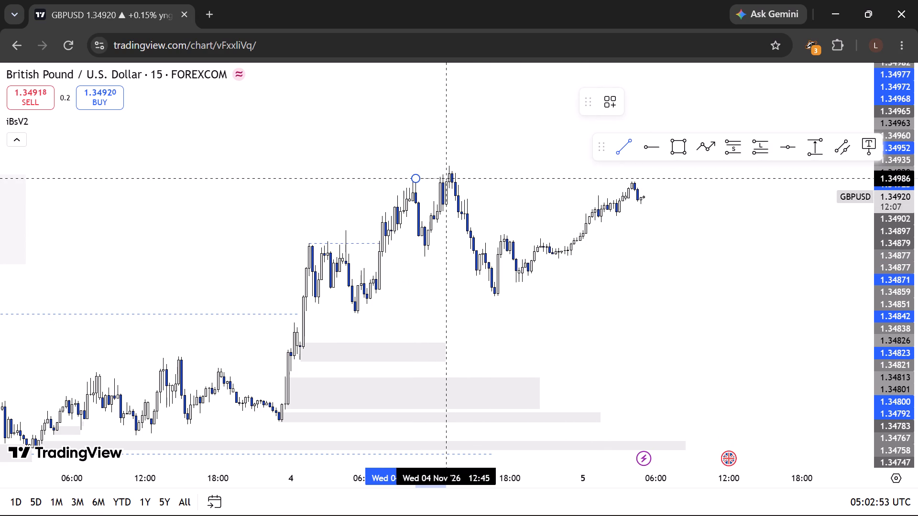
pyautogui.moveTo(446, 183); pyautogui.dragTo(449, 184)
pyautogui.keyDown('shift'); pyautogui.click(449, 184); pyautogui.keyUp('shift')
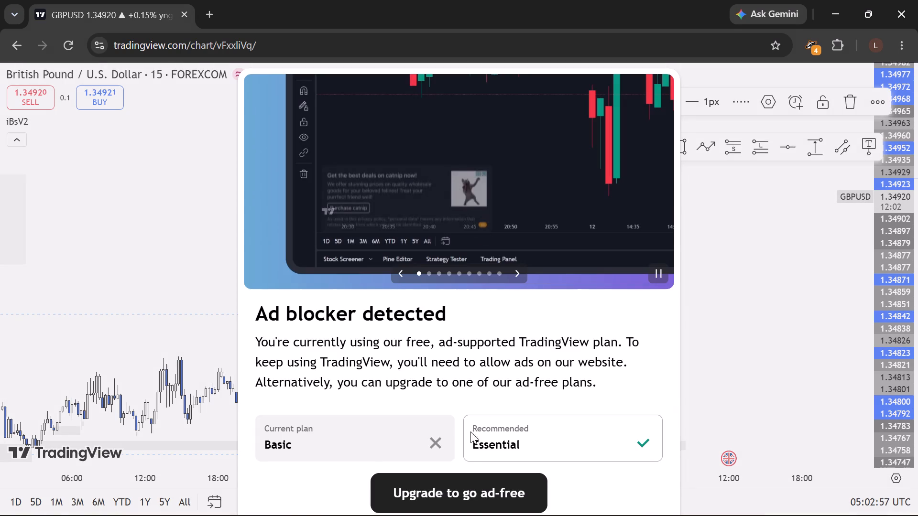
# Clear the ad-blocker notice and close the subscriber status declaration without choosing a status.
pyautogui.click(450, 496)
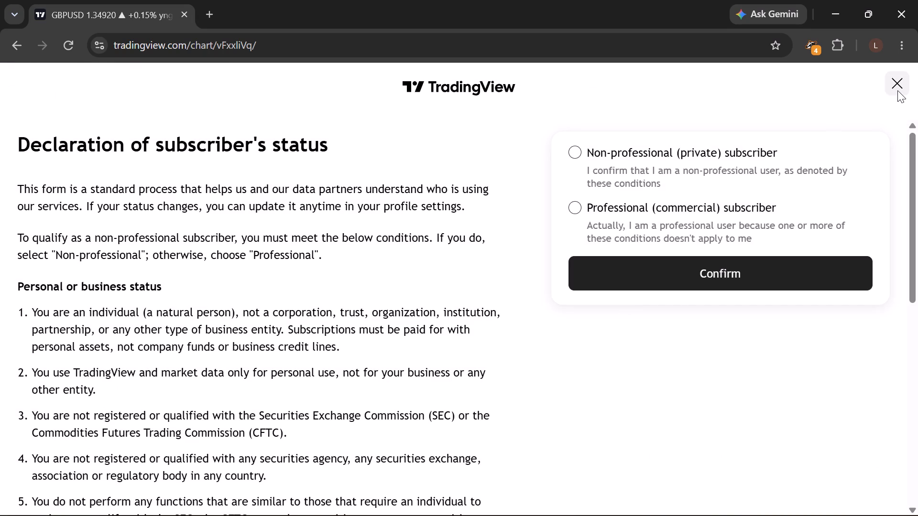
pyautogui.click(897, 90)
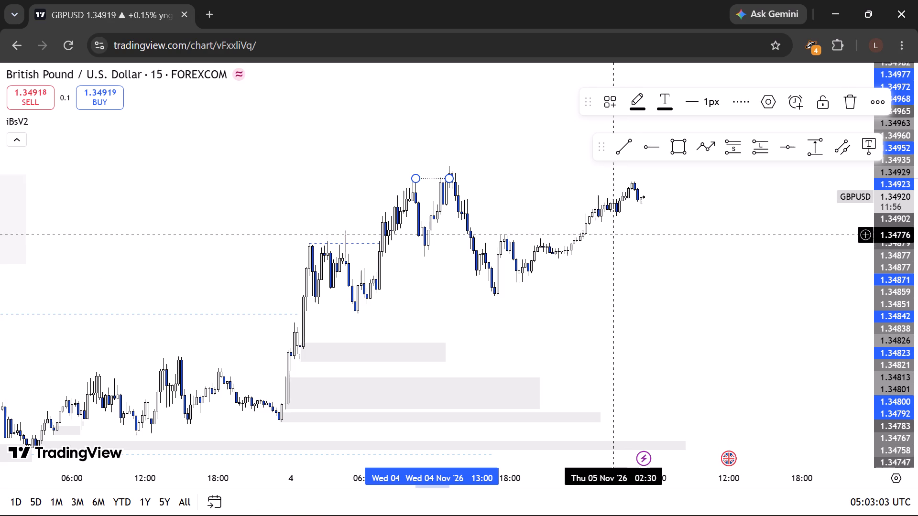
# Apply the M15 internal drawing template to the new trend line and deselect it.
pyautogui.click(612, 109)
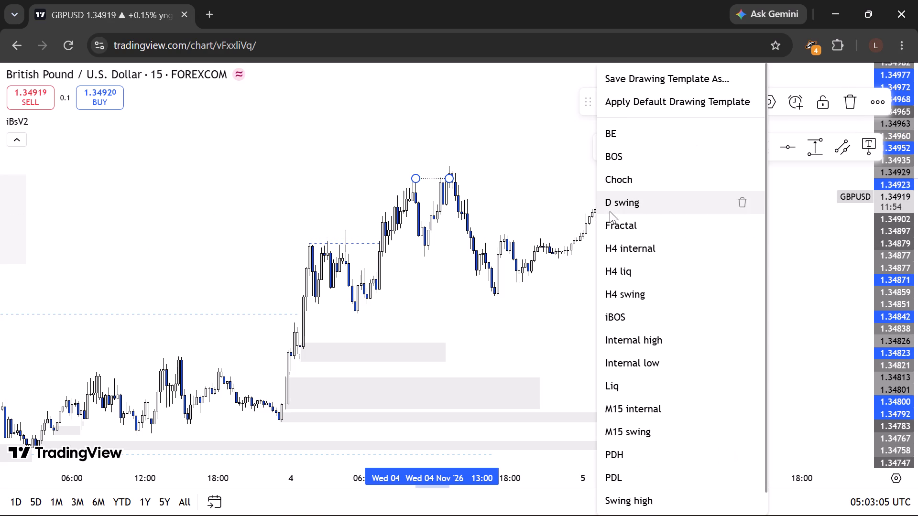
pyautogui.click(617, 404)
pyautogui.click(630, 320)
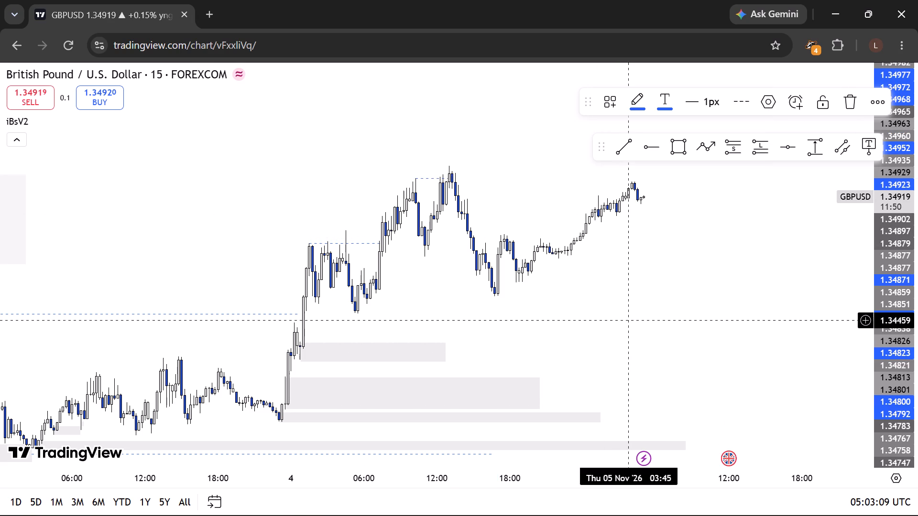
# Draw a horizontal trend line from the 4 November swing low at about 11:00 to about 15:15.
pyautogui.scroll(1, 630, 320)
pyautogui.click(620, 152)
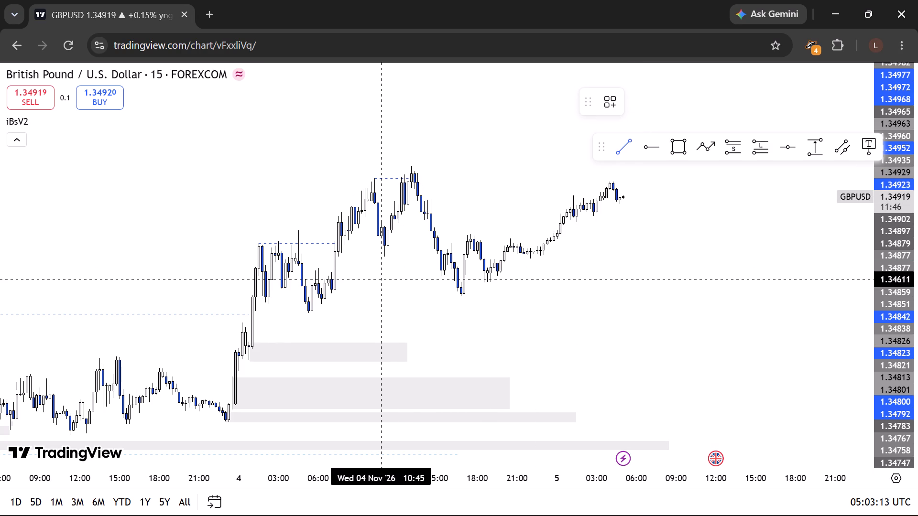
pyautogui.moveTo(385, 279); pyautogui.dragTo(443, 286)
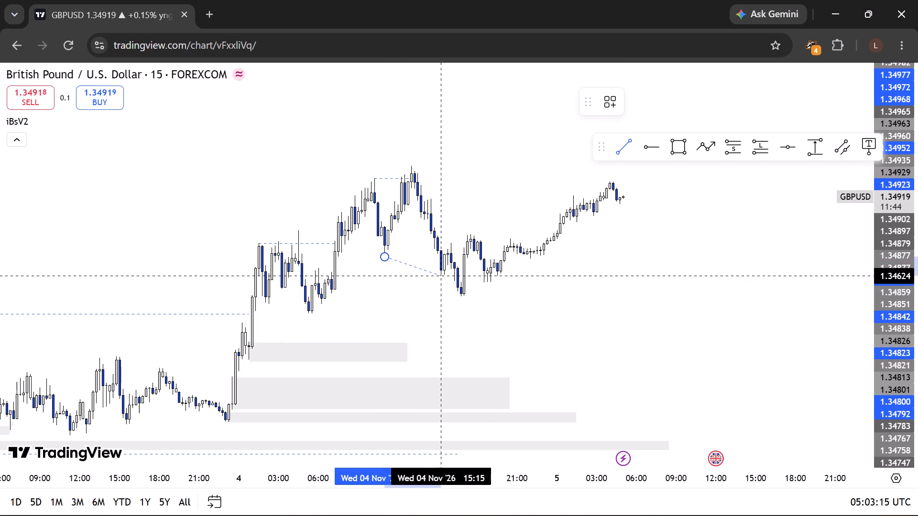
pyautogui.moveTo(443, 286); pyautogui.dragTo(440, 262)
pyautogui.keyDown('shift'); pyautogui.click(440, 262); pyautogui.keyUp('shift')
pyautogui.click(480, 295)
pyautogui.scroll(1, 480, 295)
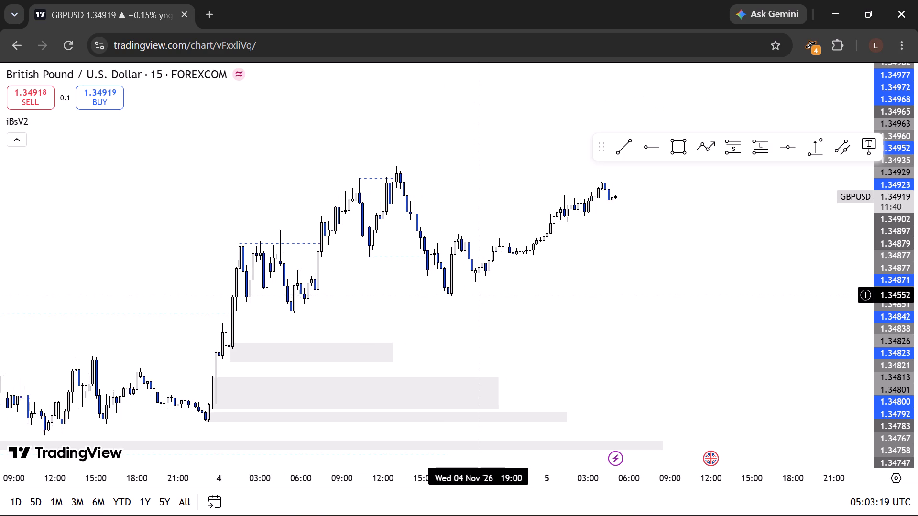
# Examine the 15-minute price action from the 4 November swing high through the recovery into the 5 November morning candles.
pyautogui.scroll(1, 480, 295)
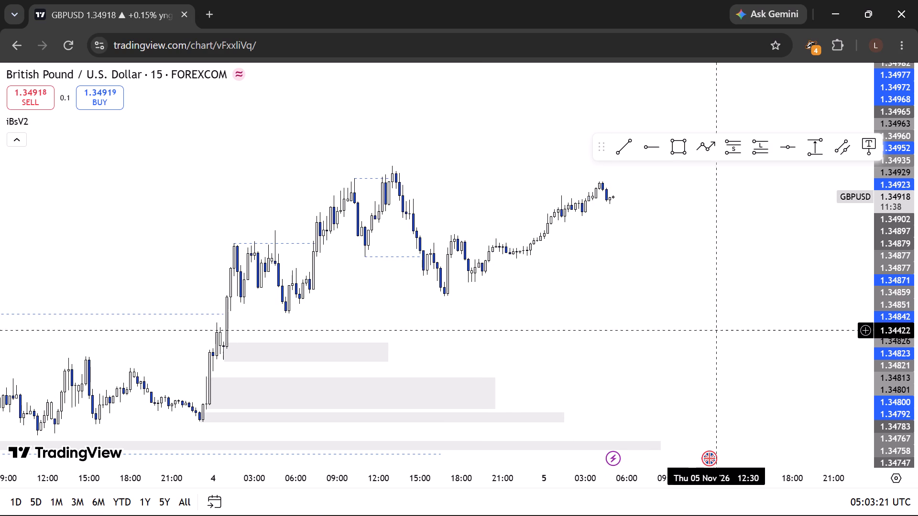
pyautogui.moveTo(889, 380); pyautogui.dragTo(841, 231)
pyautogui.moveTo(738, 267); pyautogui.dragTo(726, 335)
pyautogui.scroll(1, 726, 335)
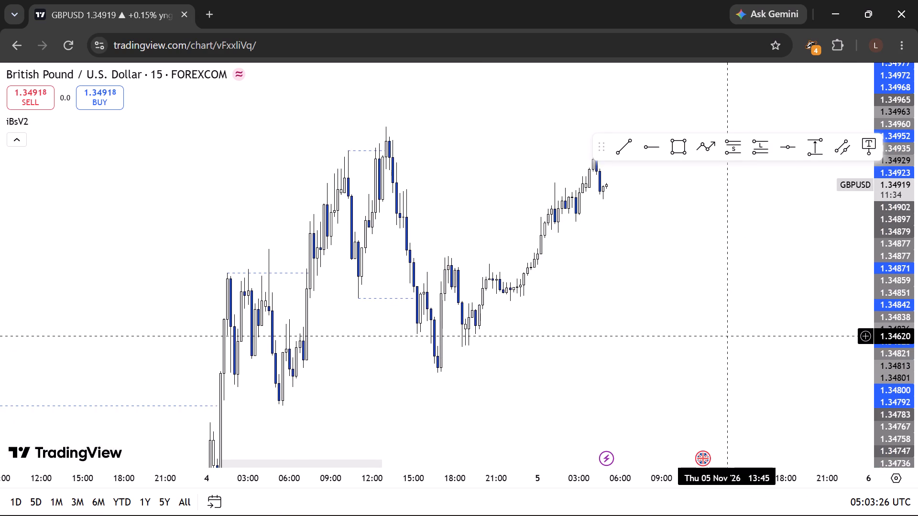
pyautogui.scroll(1, 726, 335)
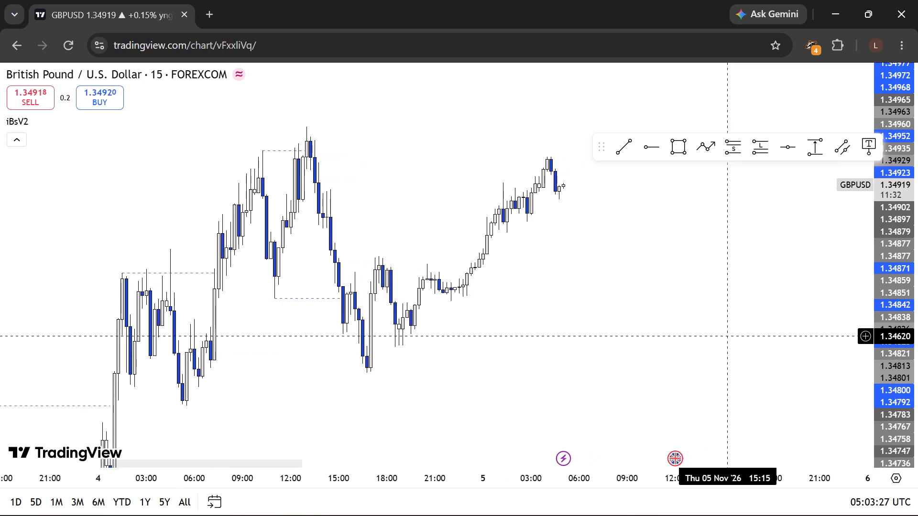
pyautogui.moveTo(640, 327); pyautogui.dragTo(718, 346)
pyautogui.scroll(1, 718, 346)
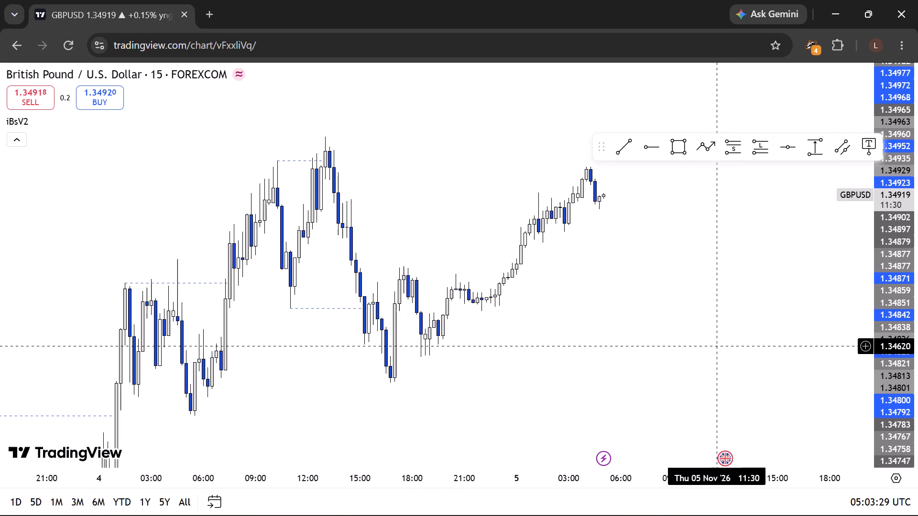
pyautogui.scroll(1, 718, 346)
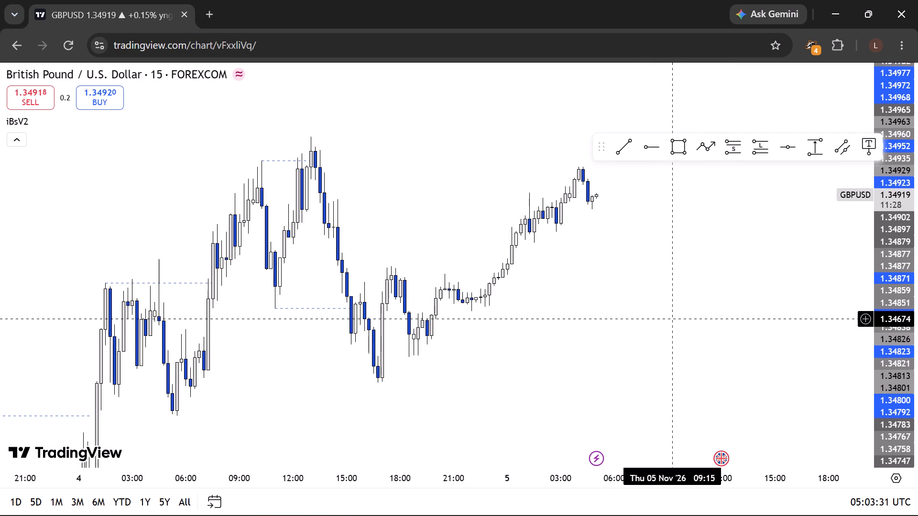
pyautogui.scroll(2, 675, 318)
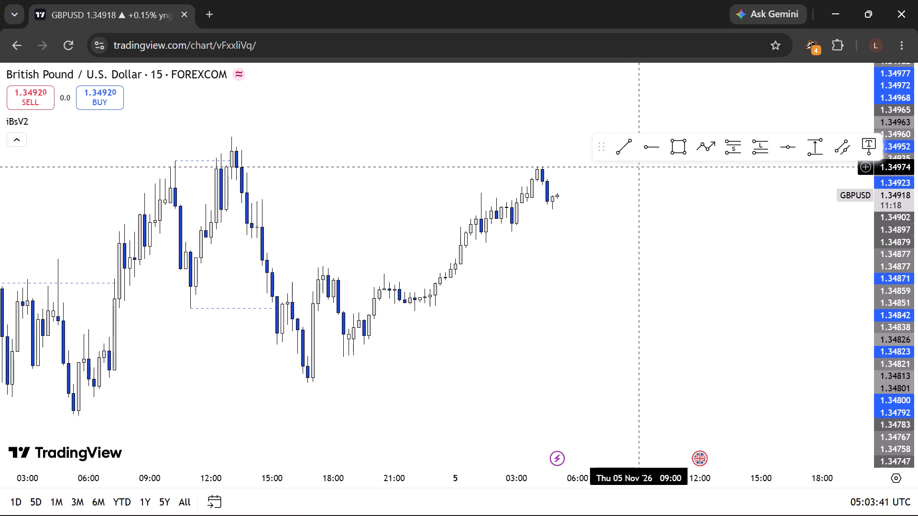
pyautogui.scroll(1, 637, 168)
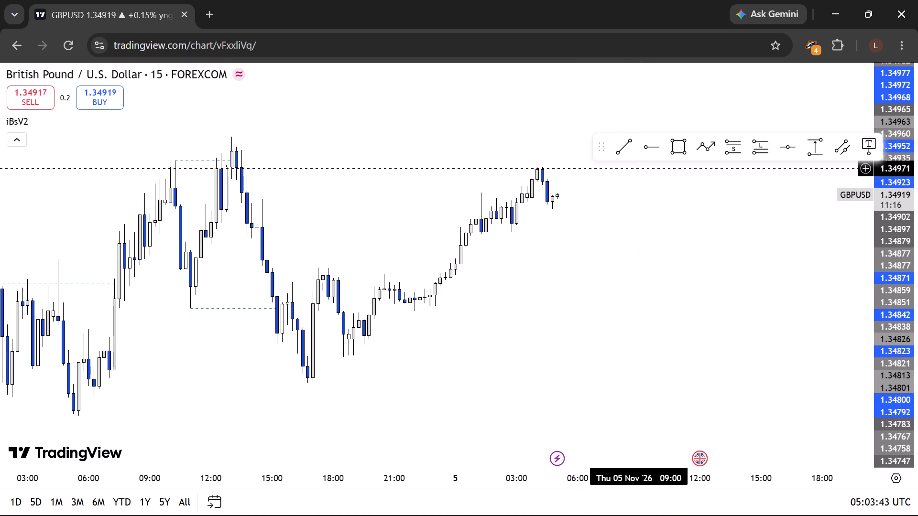
pyautogui.scroll(1, 637, 168)
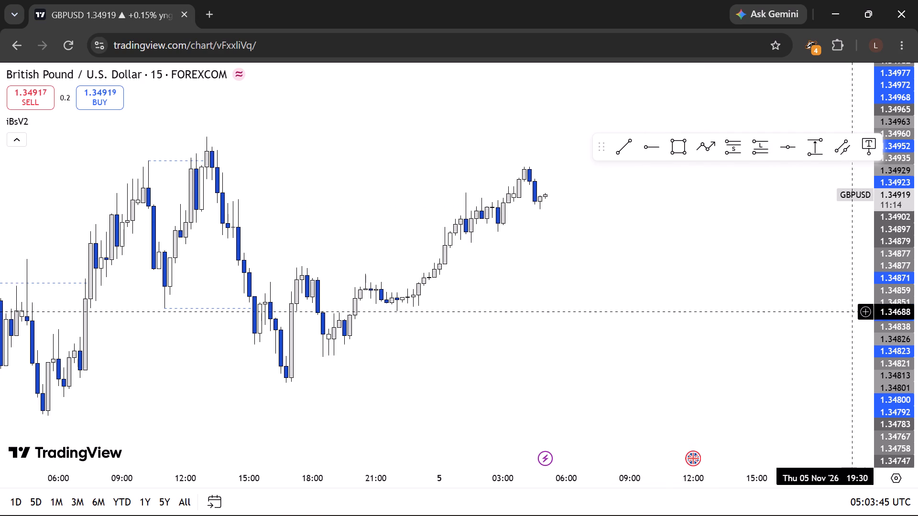
pyautogui.moveTo(893, 342); pyautogui.dragTo(862, 212)
pyautogui.moveTo(726, 269); pyautogui.dragTo(738, 273)
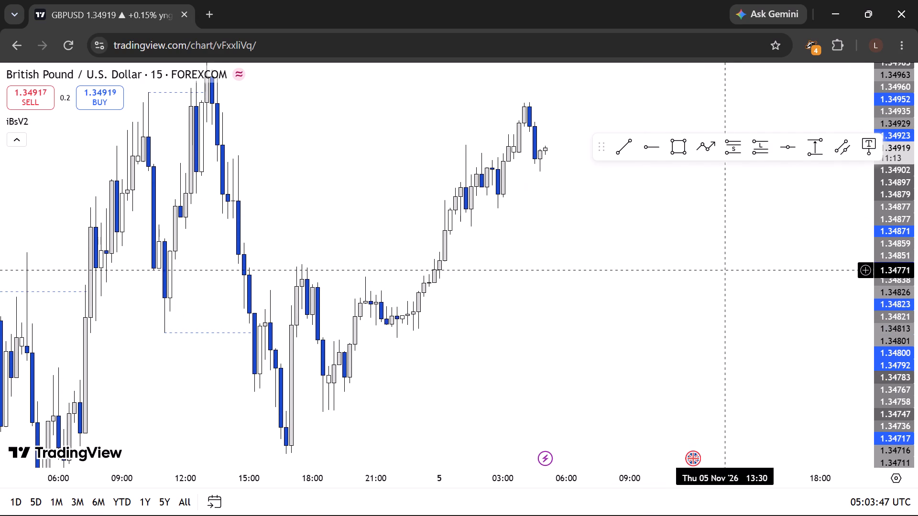
pyautogui.moveTo(738, 273); pyautogui.dragTo(801, 313)
pyautogui.scroll(2, 801, 313)
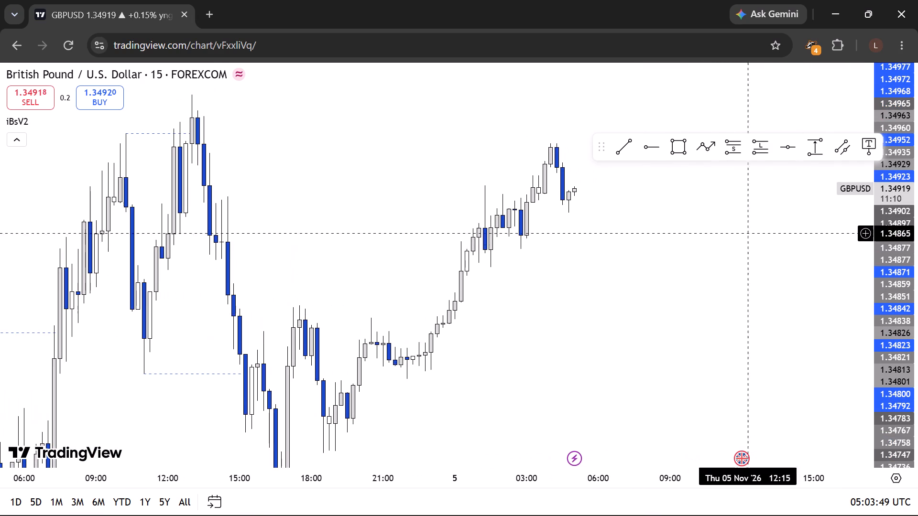
# Draw a rectangle zone from 5 November 02:45 to 05:00, spanning about 1.34908 down to 1.34845.
pyautogui.click(690, 154)
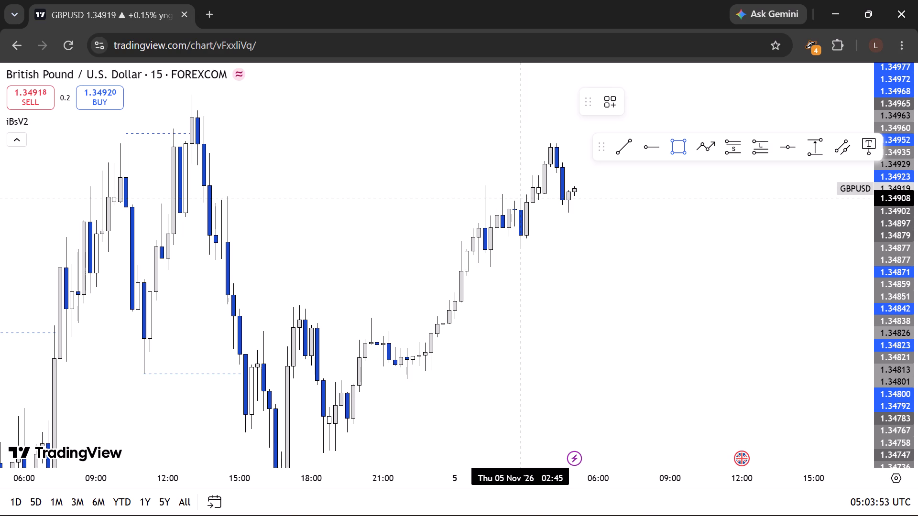
pyautogui.moveTo(520, 193); pyautogui.dragTo(573, 250)
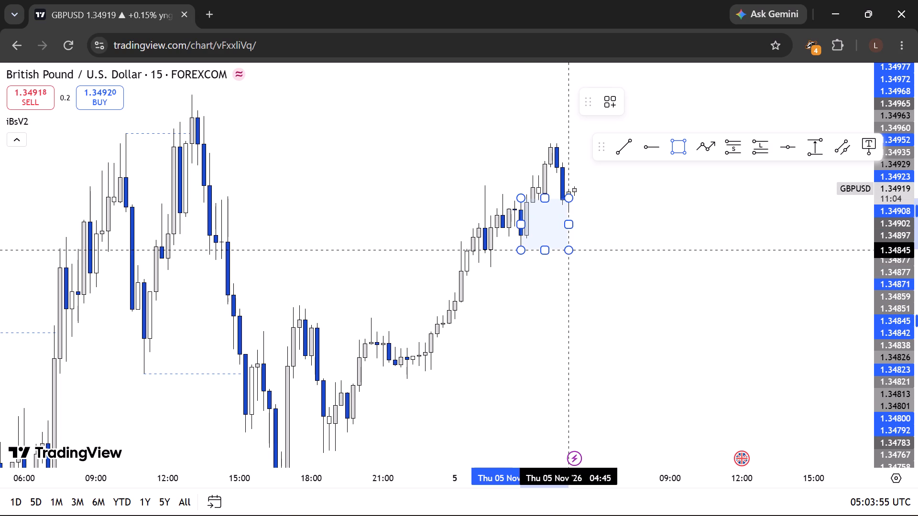
pyautogui.moveTo(573, 250); pyautogui.dragTo(575, 250)
pyautogui.click(575, 250)
pyautogui.click(606, 249)
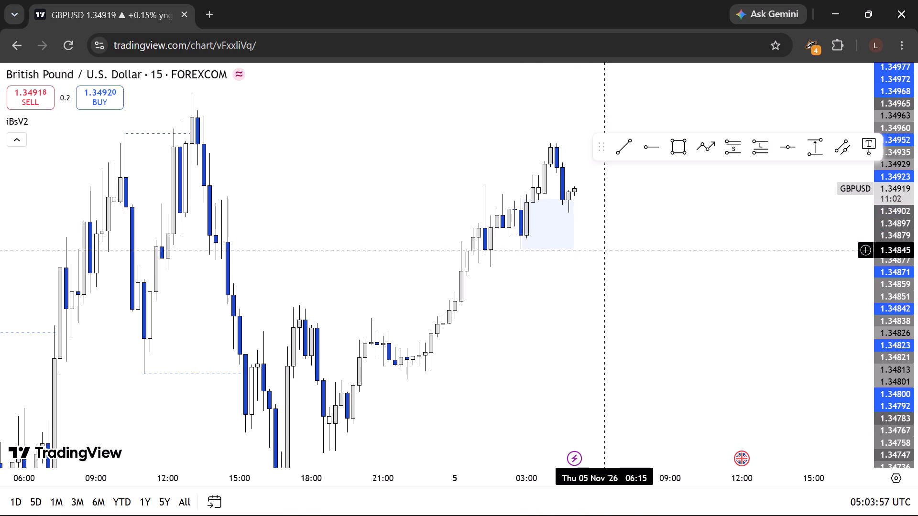
# Apply the M15 demand drawing template to the new 5 November rectangle and deselect it.
pyautogui.click(576, 244)
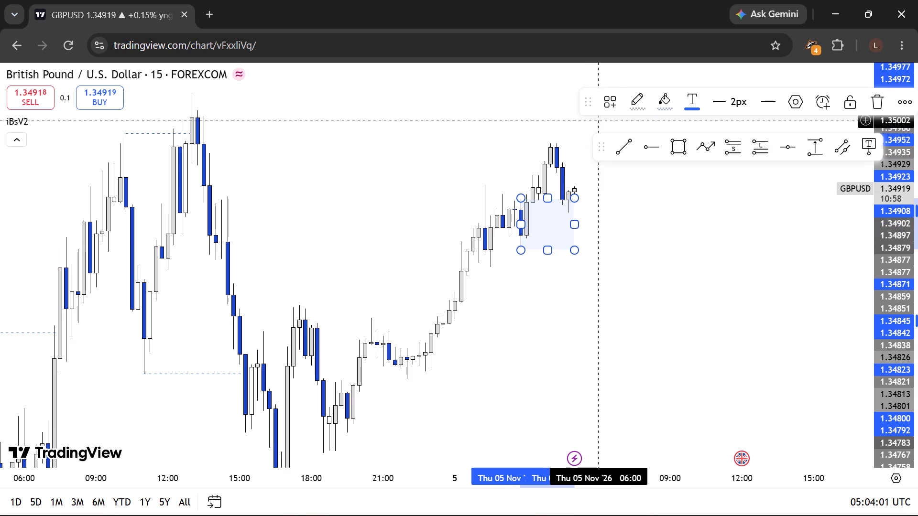
pyautogui.click(602, 110)
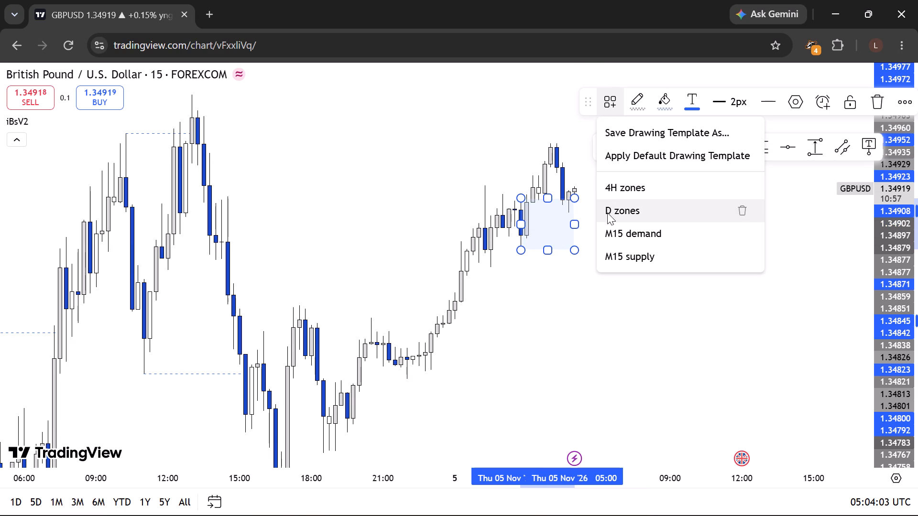
pyautogui.click(620, 234)
pyautogui.moveTo(620, 234); pyautogui.dragTo(655, 258)
# Draw a horizontal trend line at about 1.35033 from the 4 November 13:00 swing high to 5 November 05:15.
pyautogui.scroll(-1, 655, 258)
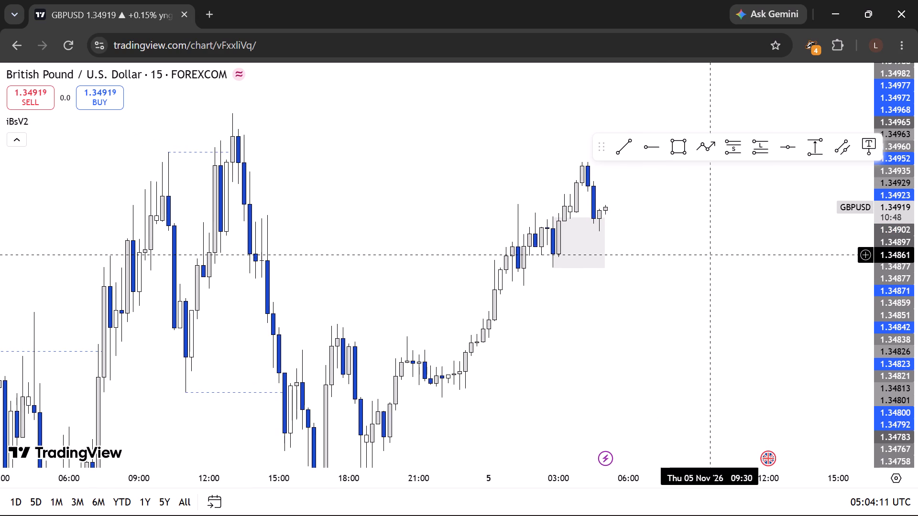
pyautogui.moveTo(885, 232); pyautogui.dragTo(884, 290)
pyautogui.scroll(-2, 794, 290)
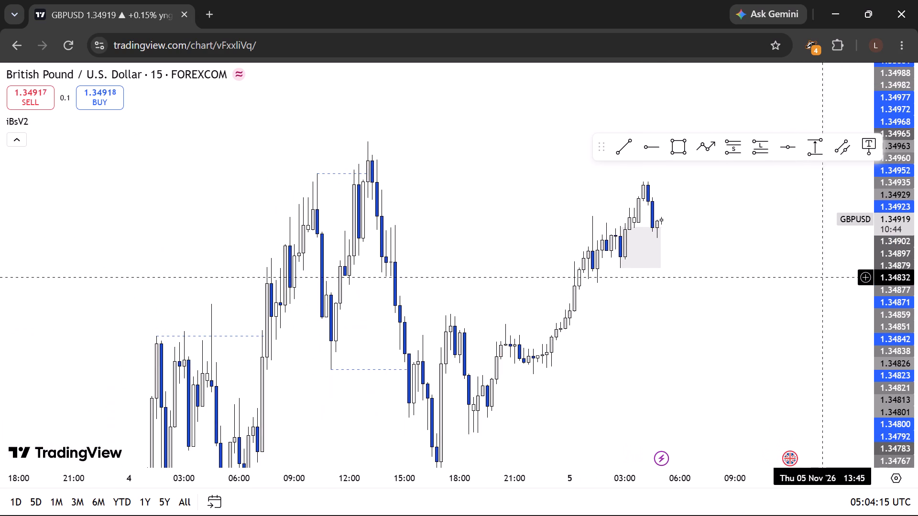
pyautogui.moveTo(888, 235); pyautogui.dragTo(886, 302)
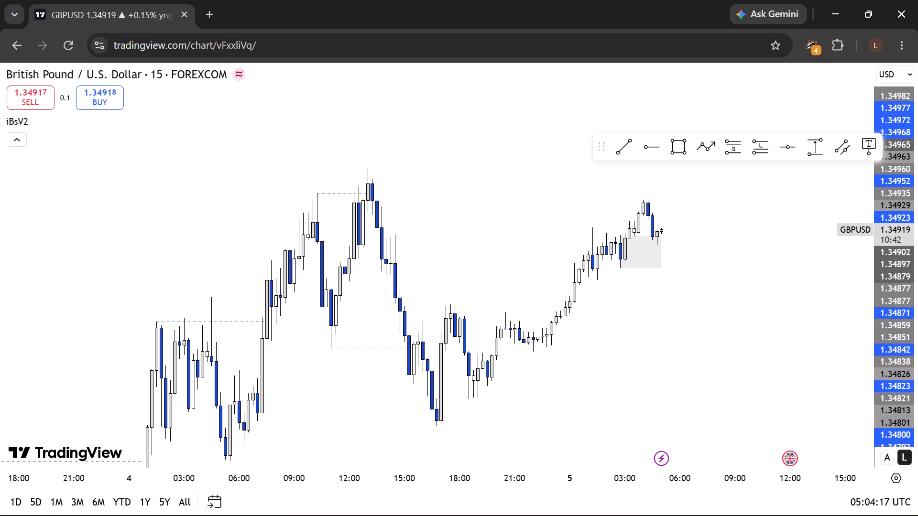
pyautogui.scroll(-1, 782, 306)
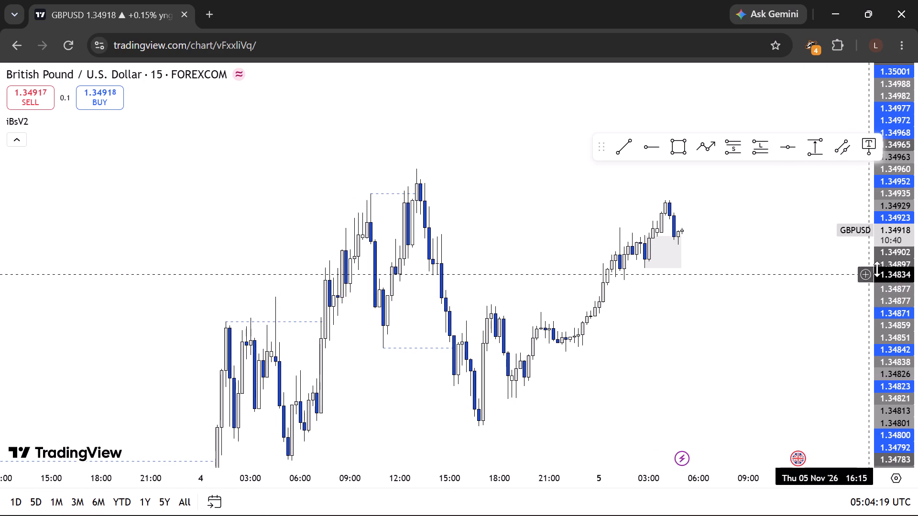
pyautogui.moveTo(890, 261); pyautogui.dragTo(891, 279)
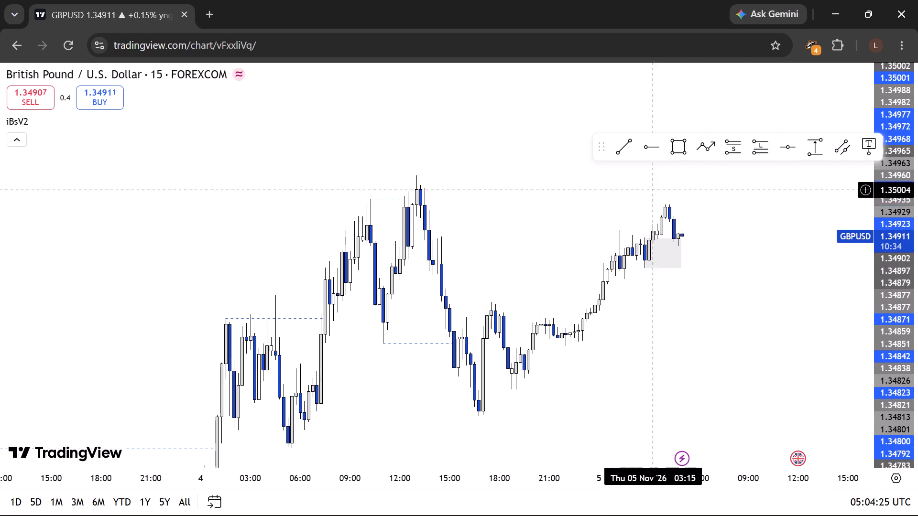
pyautogui.click(630, 160)
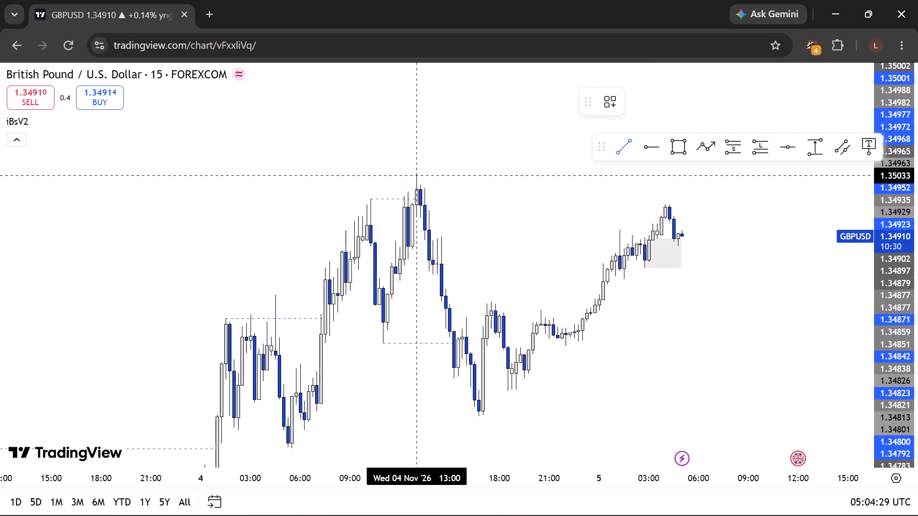
pyautogui.moveTo(418, 155); pyautogui.dragTo(645, 189)
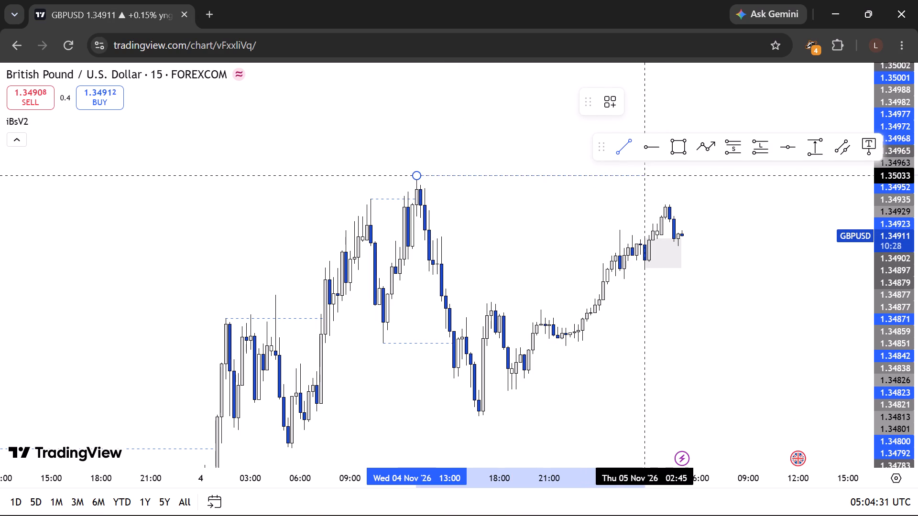
pyautogui.moveTo(645, 189); pyautogui.dragTo(688, 192)
pyautogui.keyDown('shift'); pyautogui.click(688, 192); pyautogui.keyUp('shift')
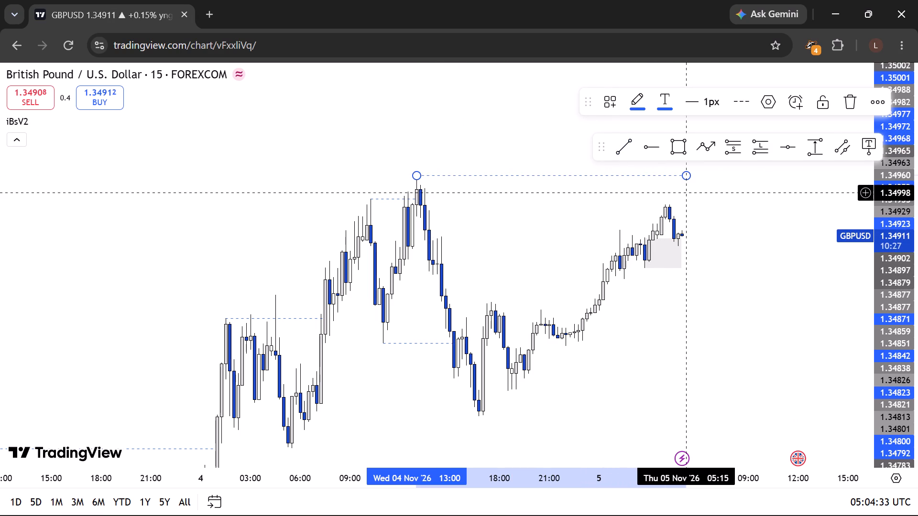
pyautogui.click(716, 247)
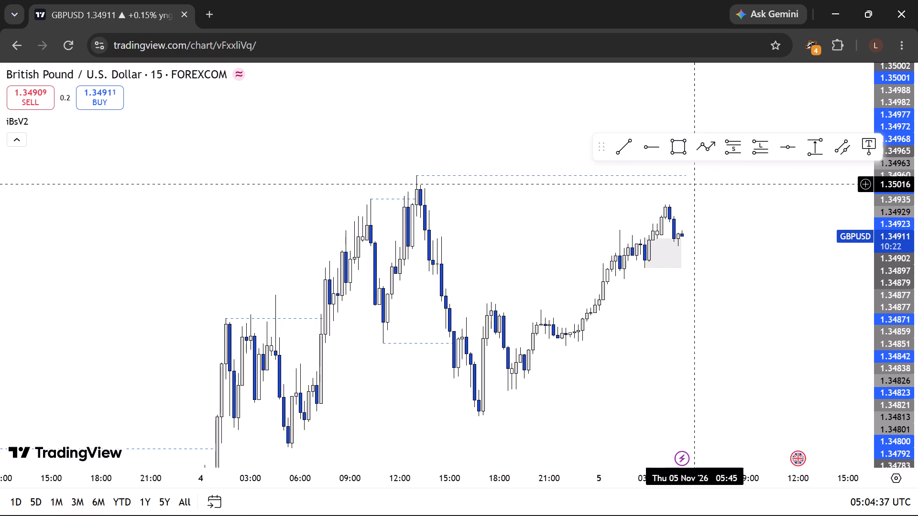
# Change the chart interval to 4 hours.
pyautogui.press('4')
pyautogui.press('h')
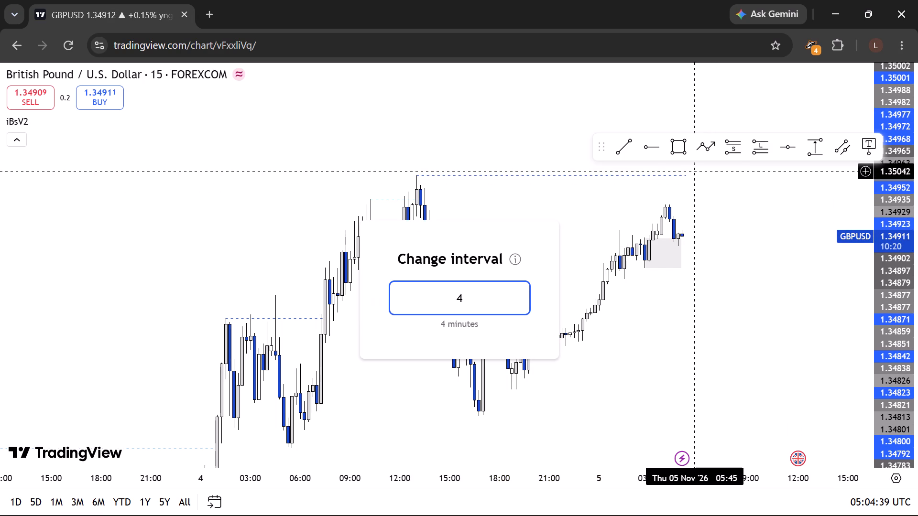
pyautogui.press('Return')
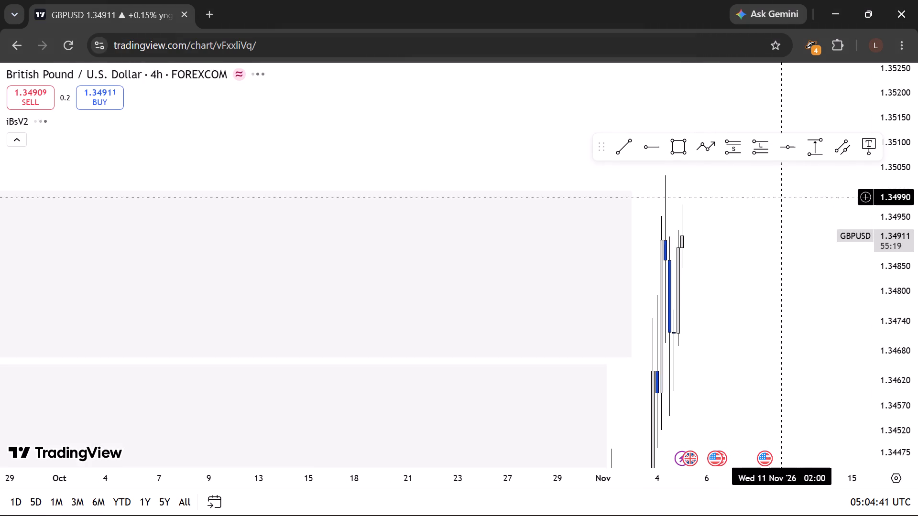
# Delete the shaded 4-hour zone that extends from the 16 September swing high to early November.
pyautogui.moveTo(898, 193); pyautogui.dragTo(890, 353)
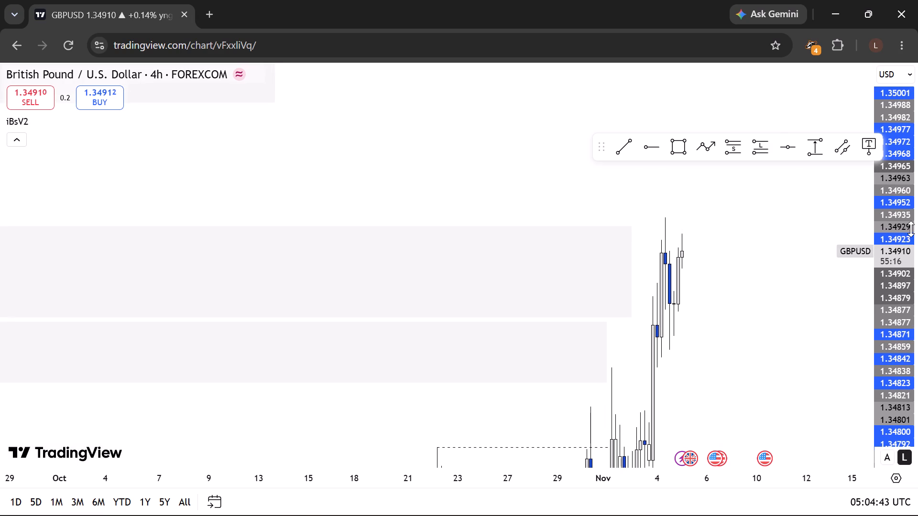
pyautogui.moveTo(911, 229); pyautogui.dragTo(910, 328)
pyautogui.scroll(-6, 819, 325)
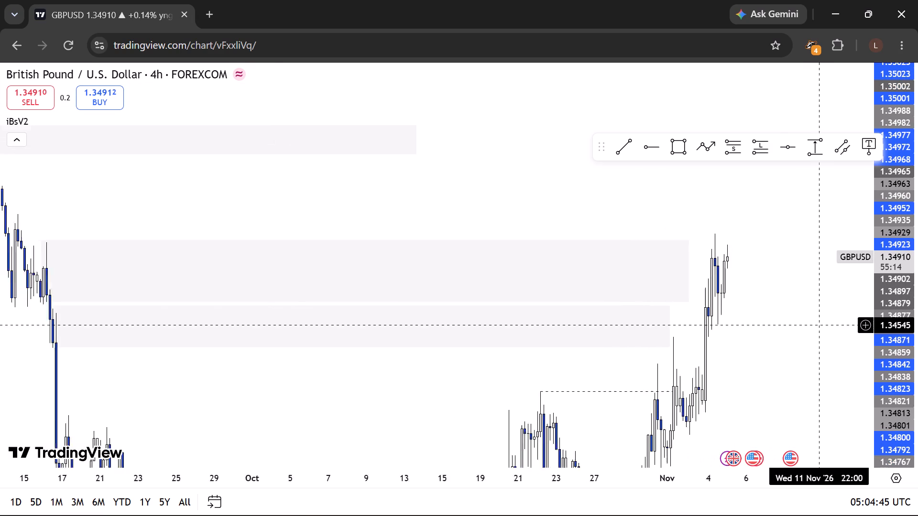
pyautogui.scroll(-3, 819, 325)
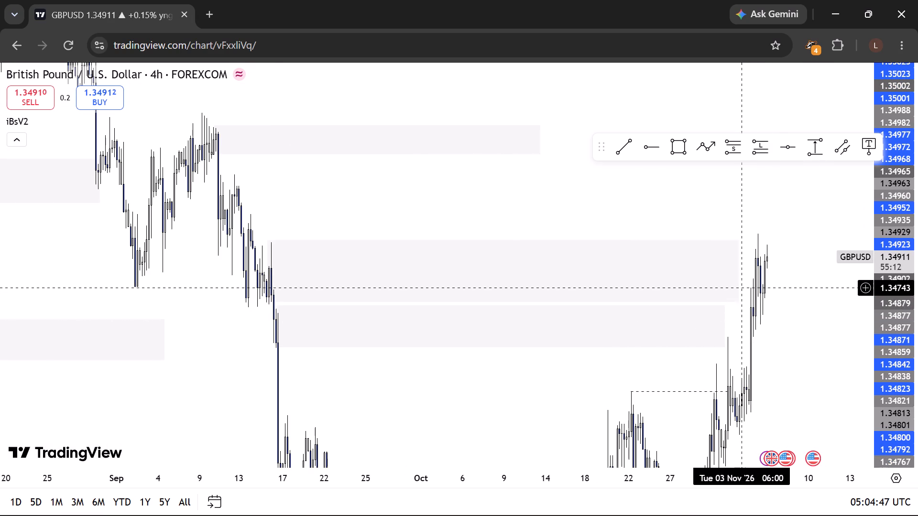
pyautogui.click(734, 291)
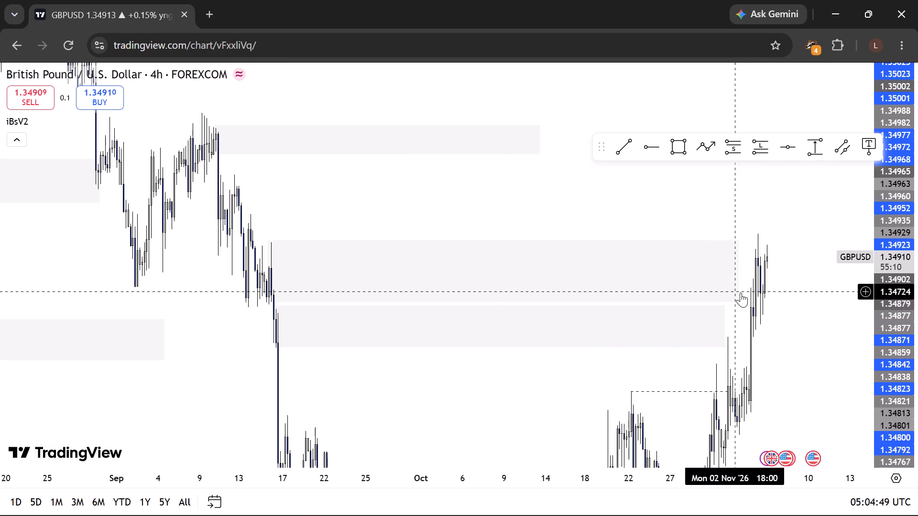
pyautogui.click(741, 293)
pyautogui.press('BackSpace')
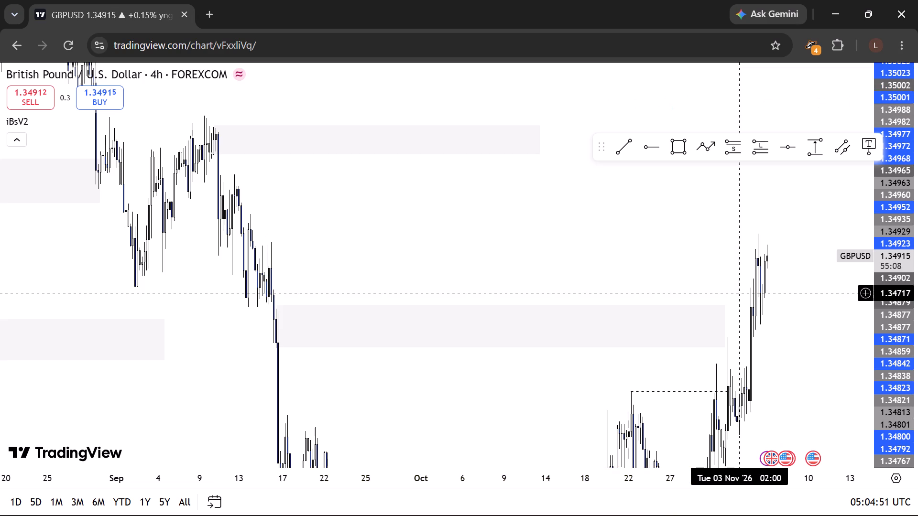
# Draw a horizontal trend line at about 1.34986 from the 16 September 05:00 high to 4 November 10:00.
pyautogui.click(622, 156)
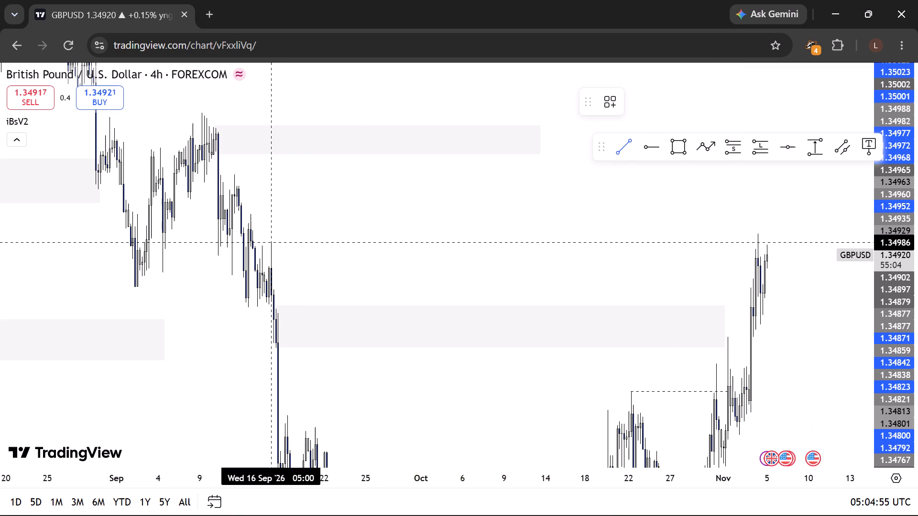
pyautogui.moveTo(271, 221); pyautogui.dragTo(436, 250)
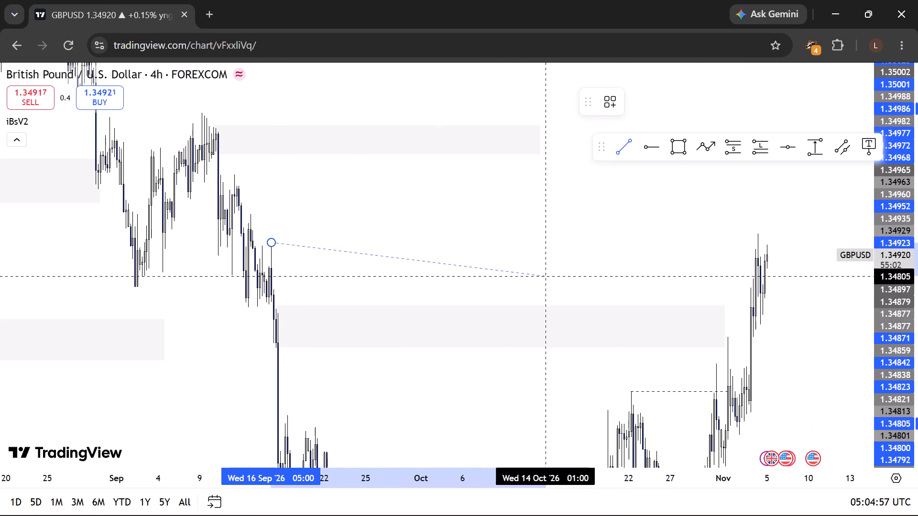
pyautogui.keyDown('shift'); pyautogui.click(757, 283); pyautogui.keyUp('shift')
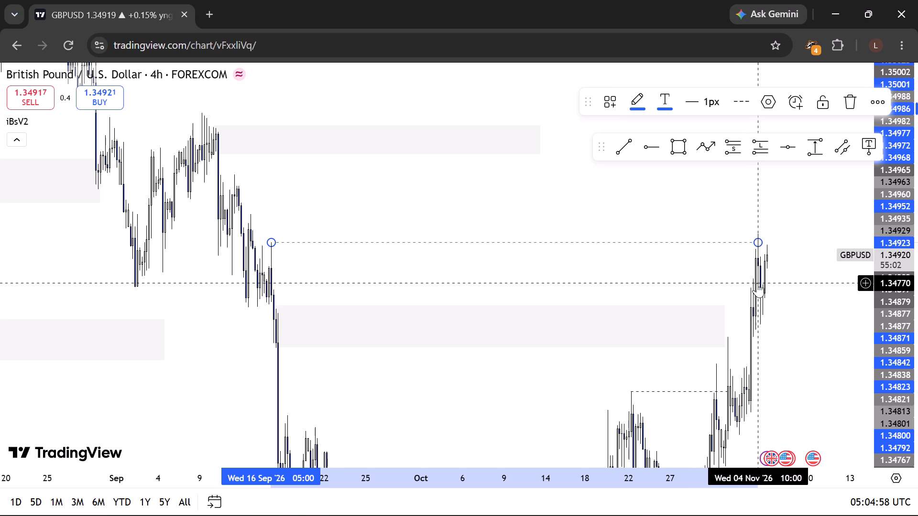
# Apply the H4 liq drawing template to the trend line from the 16 September high to 4 November.
pyautogui.click(623, 109)
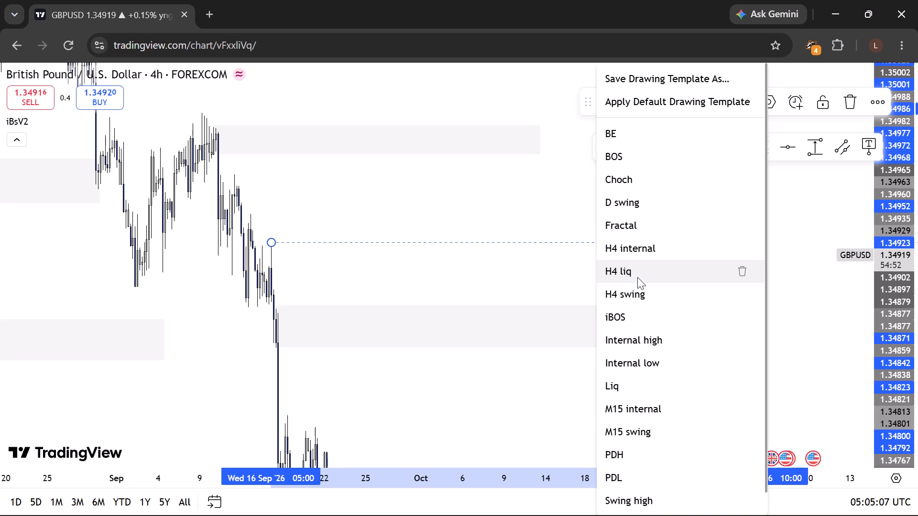
pyautogui.click(637, 277)
pyautogui.scroll(1, 740, 278)
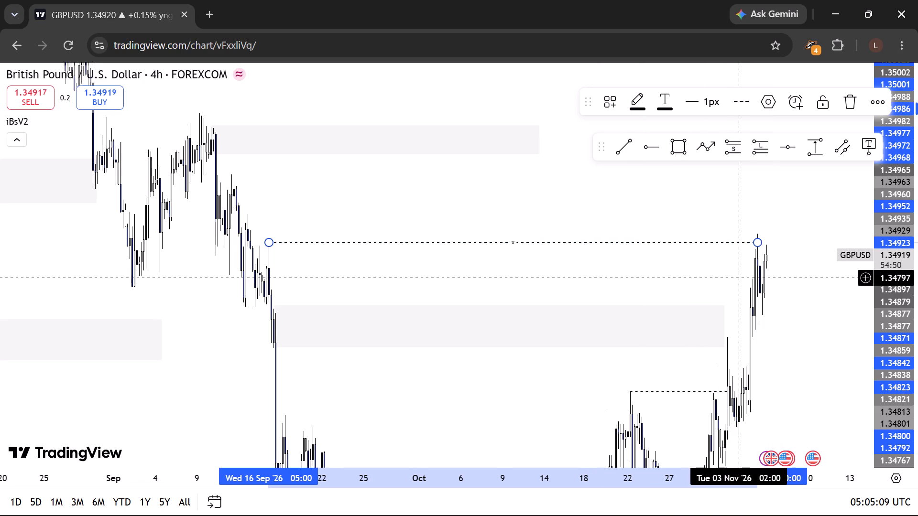
pyautogui.scroll(2, 740, 278)
pyautogui.click(811, 279)
# Change the chart interval to 15 minutes.
pyautogui.scroll(1, 811, 279)
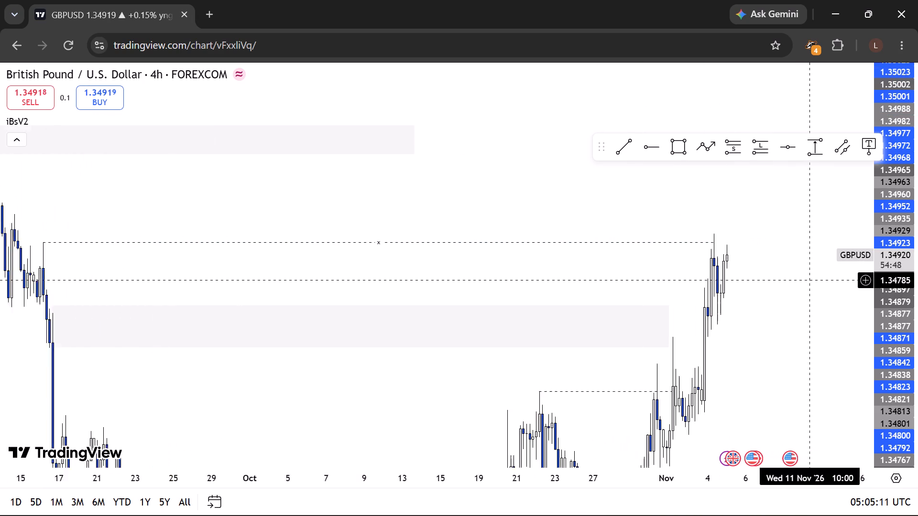
pyautogui.scroll(1, 811, 279)
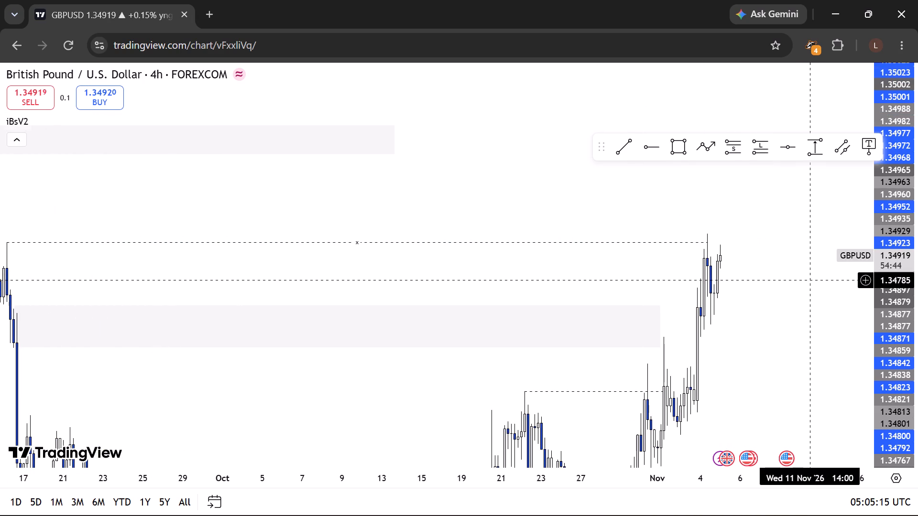
pyautogui.write('15')
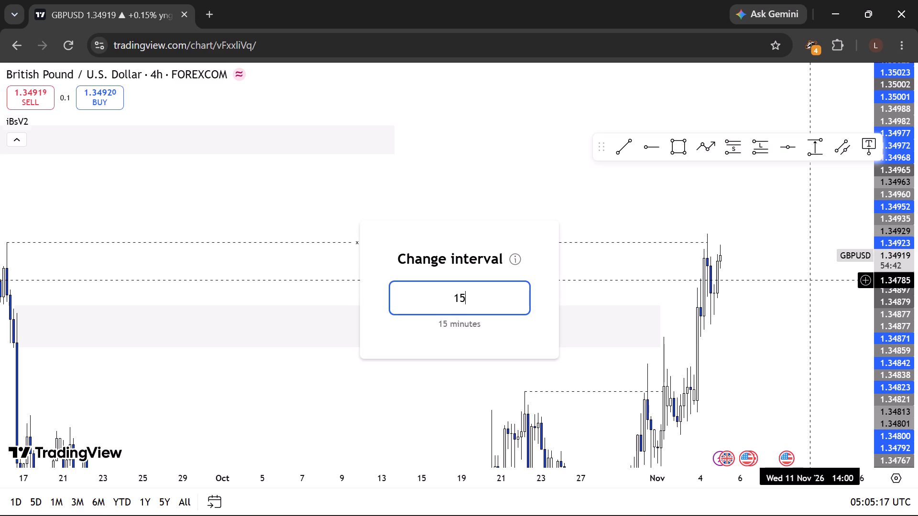
pyautogui.press('Return')
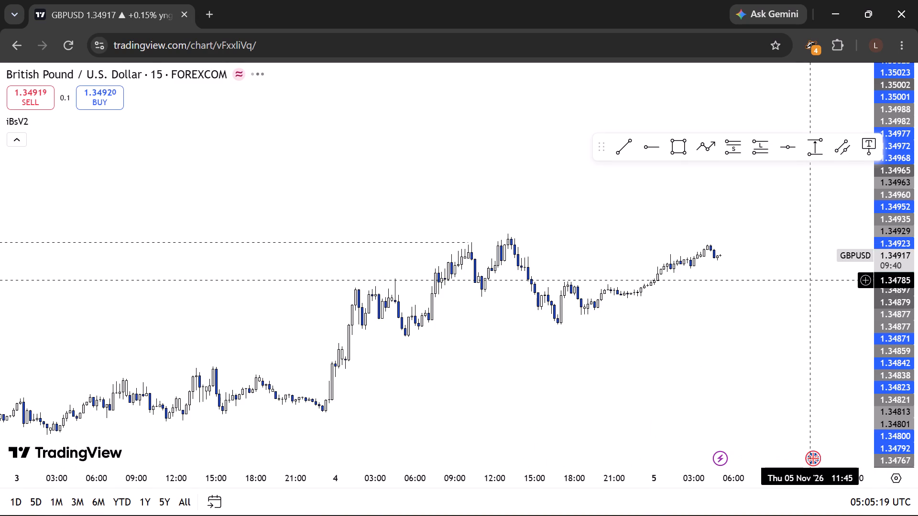
pyautogui.moveTo(896, 324); pyautogui.dragTo(855, 154)
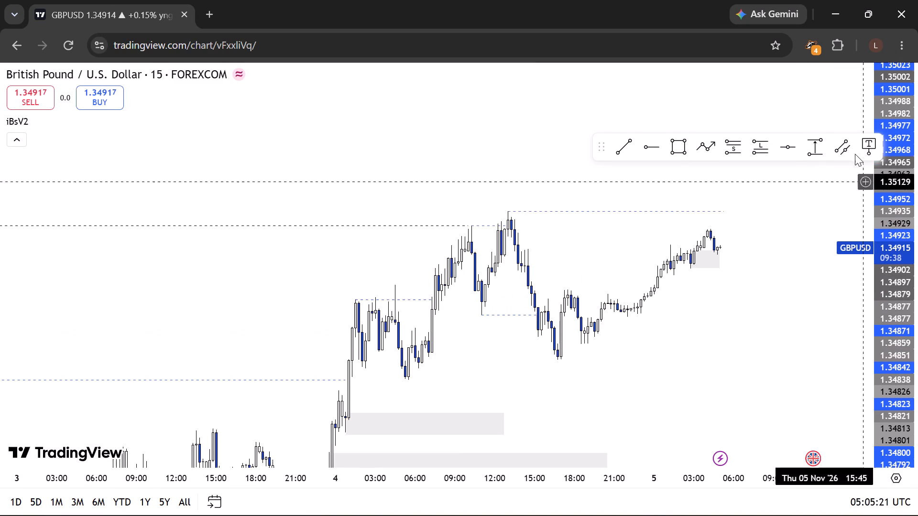
pyautogui.moveTo(855, 154); pyautogui.dragTo(854, 151)
pyautogui.moveTo(883, 318); pyautogui.dragTo(866, 252)
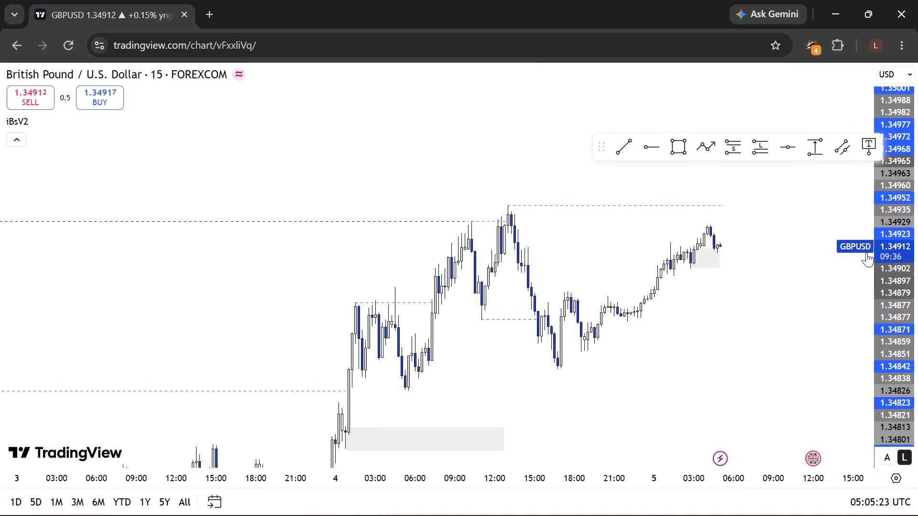
pyautogui.moveTo(866, 252); pyautogui.dragTo(865, 251)
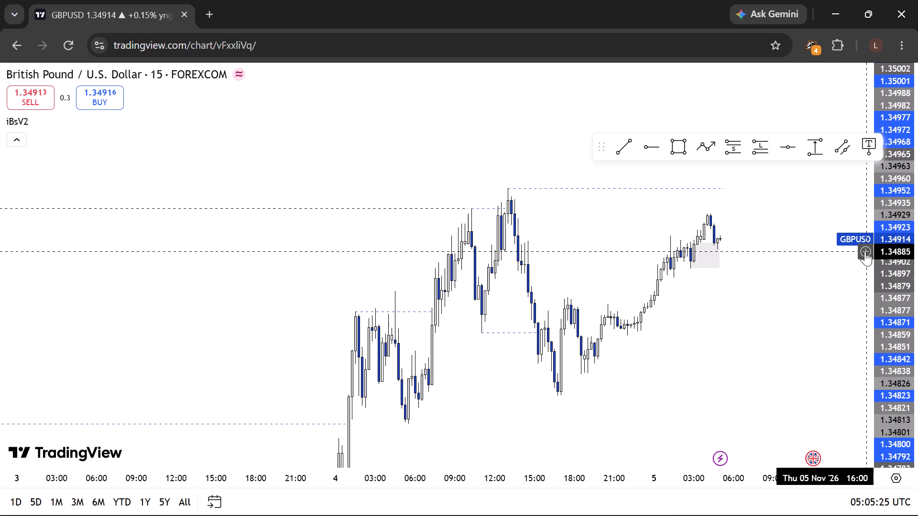
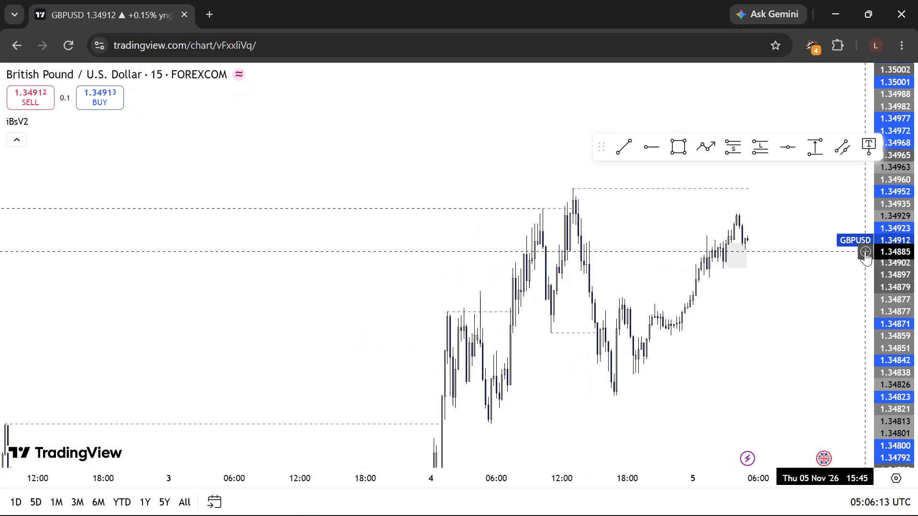
# Examine the wider 15-minute GBPUSD structure, with its marked zones and liquidity lines, from late October to 5 November.
pyautogui.rightClick(893, 236)
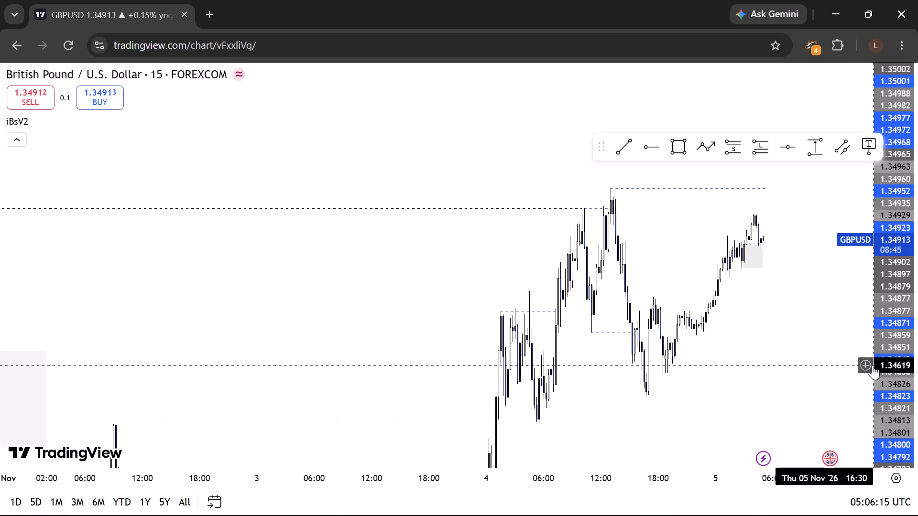
pyautogui.click(721, 356)
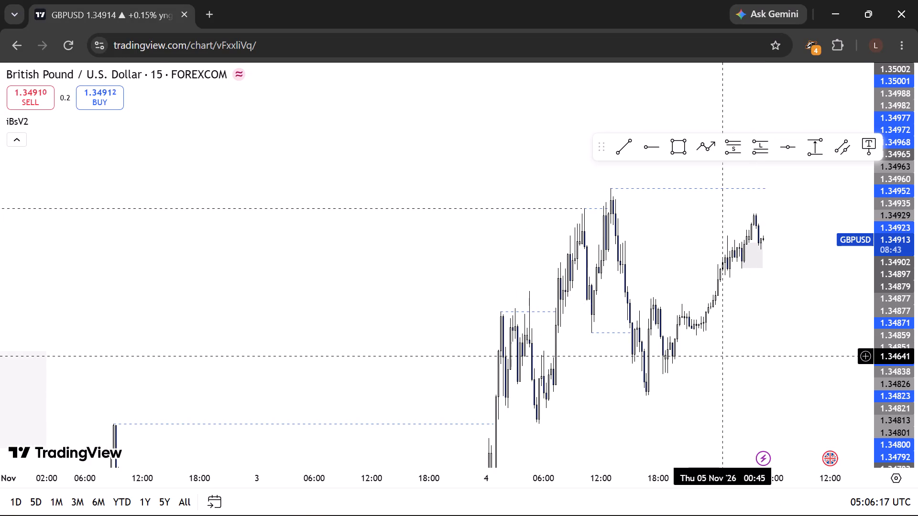
pyautogui.moveTo(891, 241); pyautogui.dragTo(870, 366)
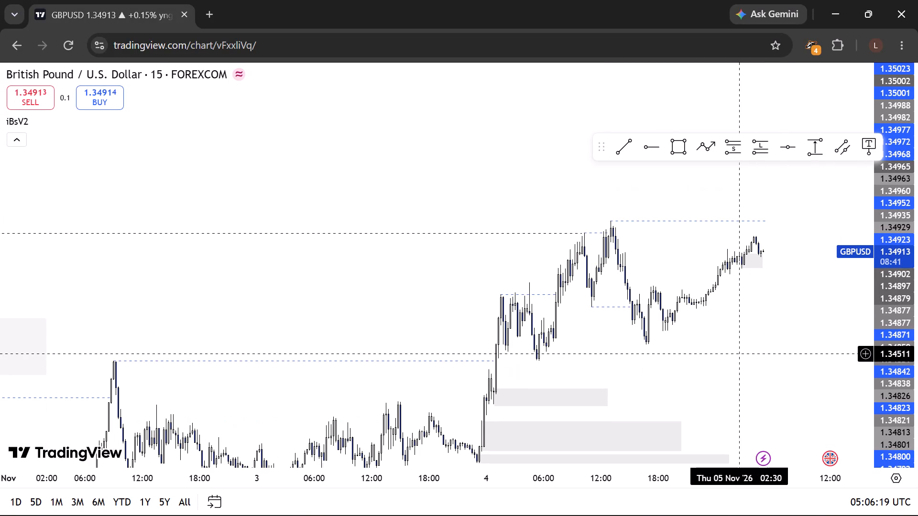
pyautogui.scroll(-6, 739, 354)
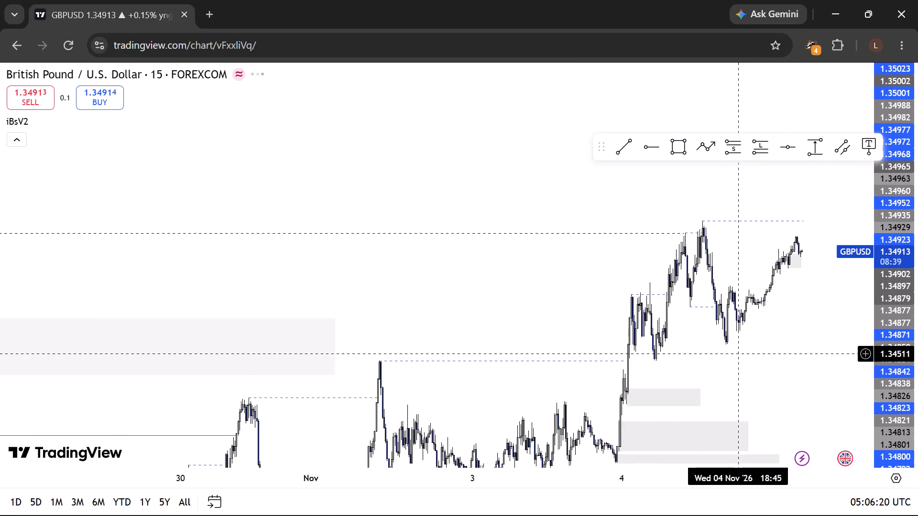
pyautogui.moveTo(890, 289); pyautogui.dragTo(874, 408)
pyautogui.scroll(-3, 789, 336)
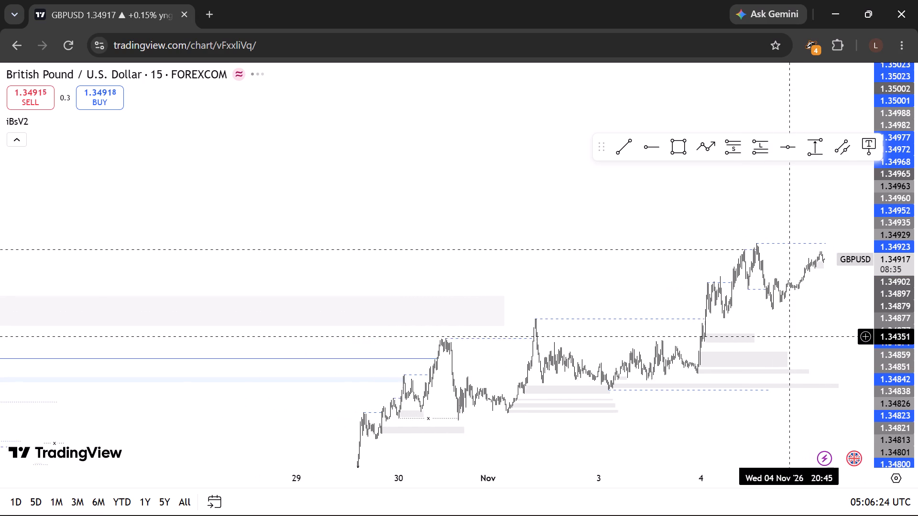
pyautogui.moveTo(789, 336); pyautogui.dragTo(617, 309)
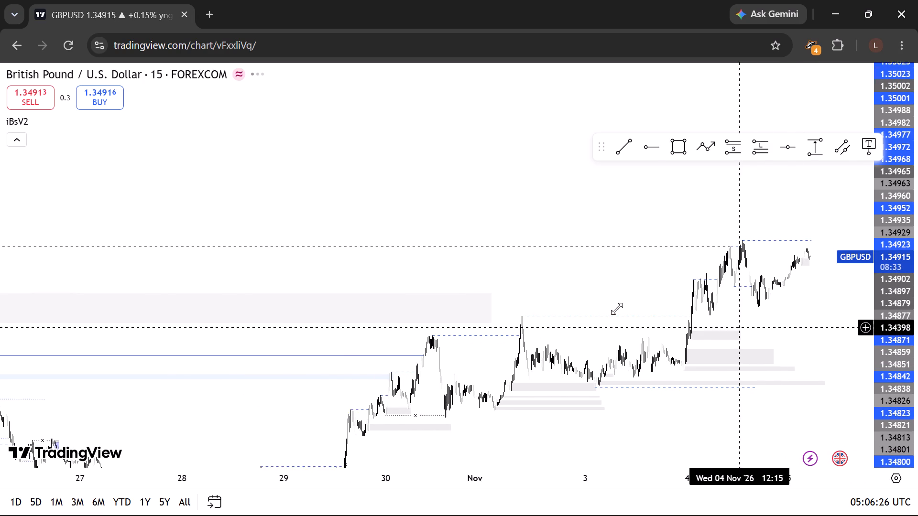
pyautogui.moveTo(617, 309); pyautogui.dragTo(602, 309)
# Examine the 15-minute price action from the 4 November rally to the latest 5 November candles and their demand zone.
pyautogui.scroll(6, 752, 304)
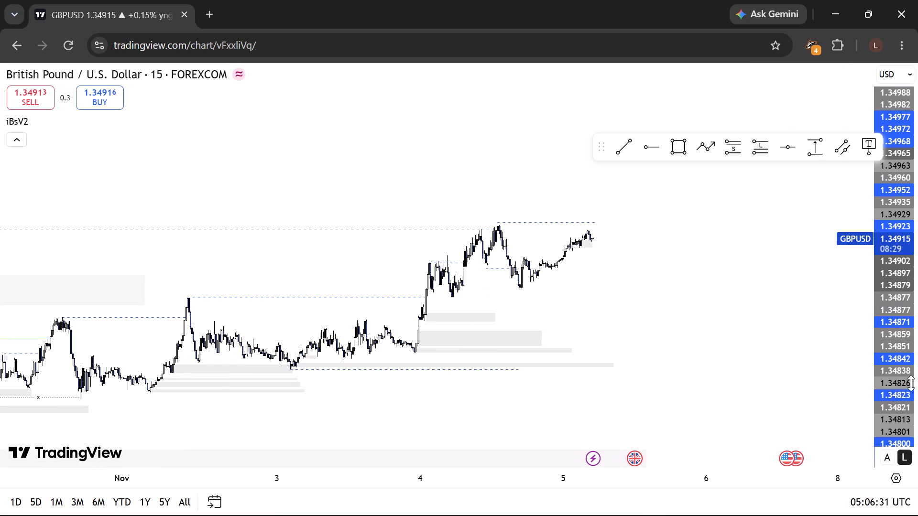
pyautogui.moveTo(909, 384); pyautogui.dragTo(898, 214)
pyautogui.scroll(2, 751, 313)
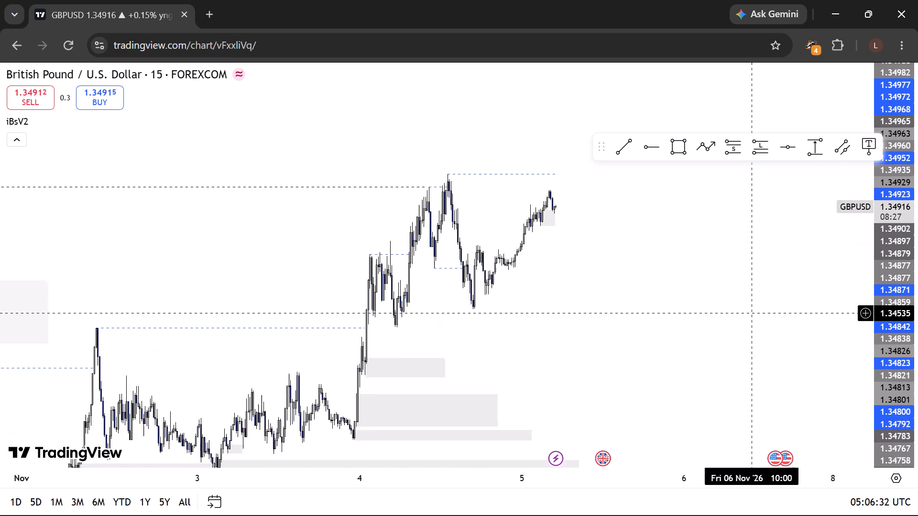
pyautogui.scroll(4, 751, 313)
pyautogui.moveTo(653, 304); pyautogui.dragTo(750, 291)
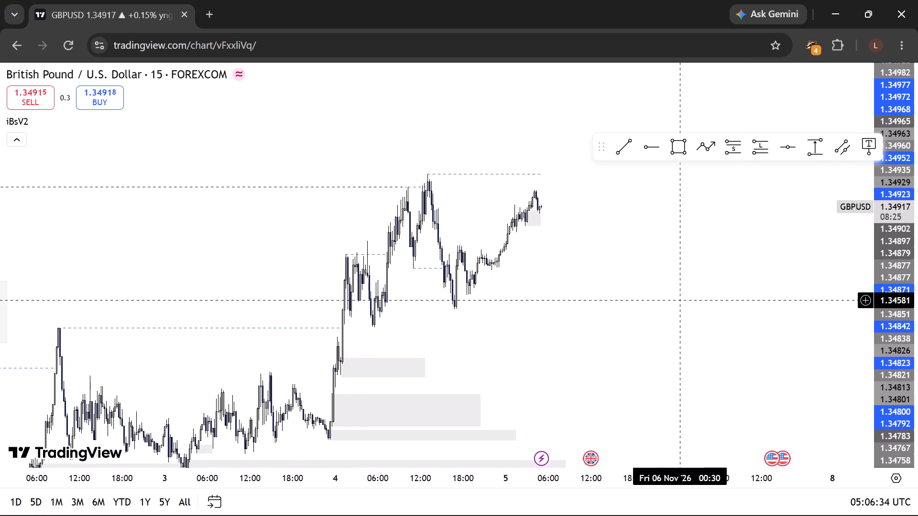
pyautogui.moveTo(750, 291); pyautogui.dragTo(771, 292)
pyautogui.scroll(5, 771, 292)
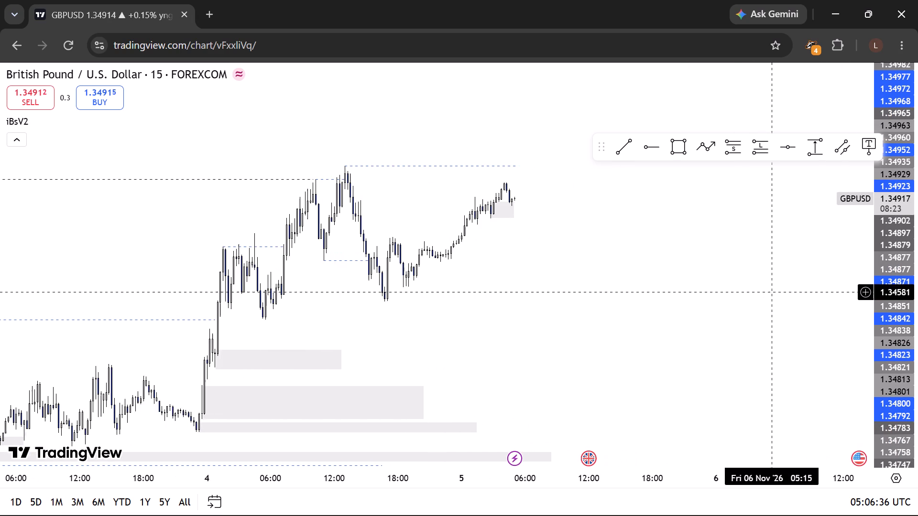
pyautogui.scroll(1, 771, 292)
pyautogui.moveTo(633, 287); pyautogui.dragTo(724, 326)
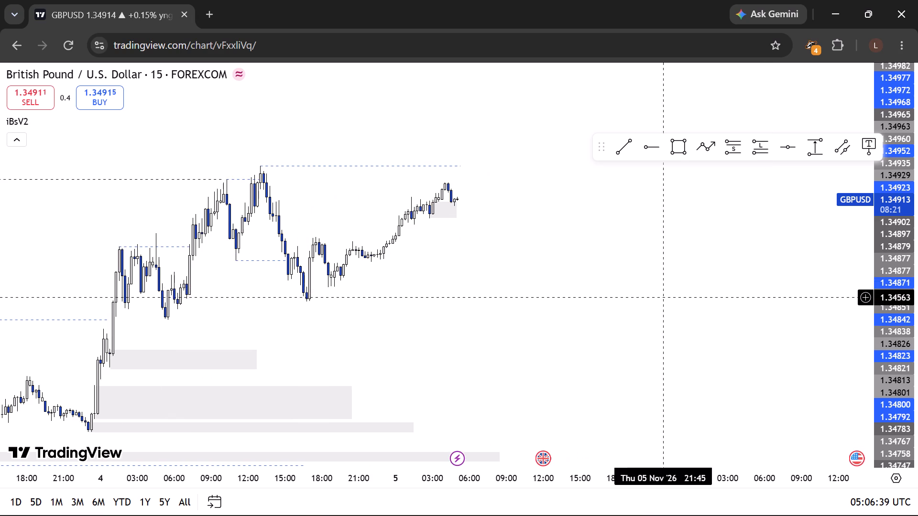
pyautogui.moveTo(724, 326); pyautogui.dragTo(801, 321)
pyautogui.moveTo(892, 357); pyautogui.dragTo(865, 241)
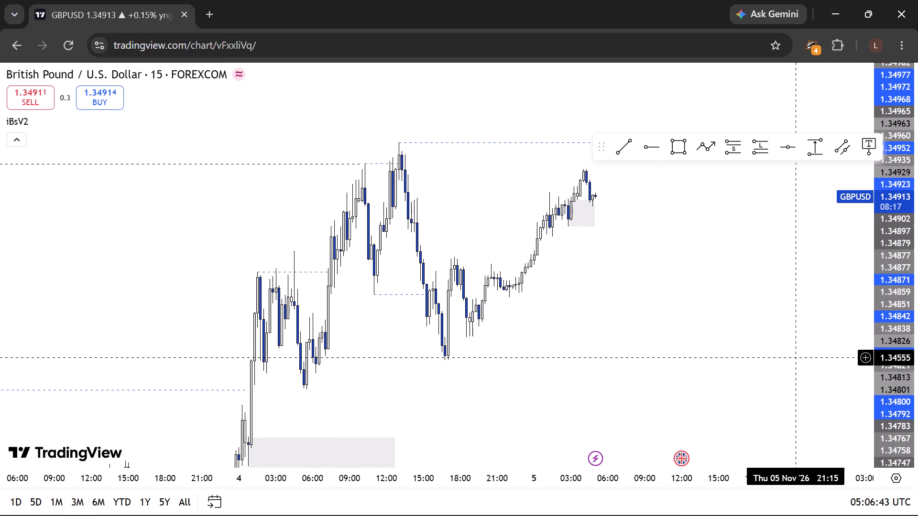
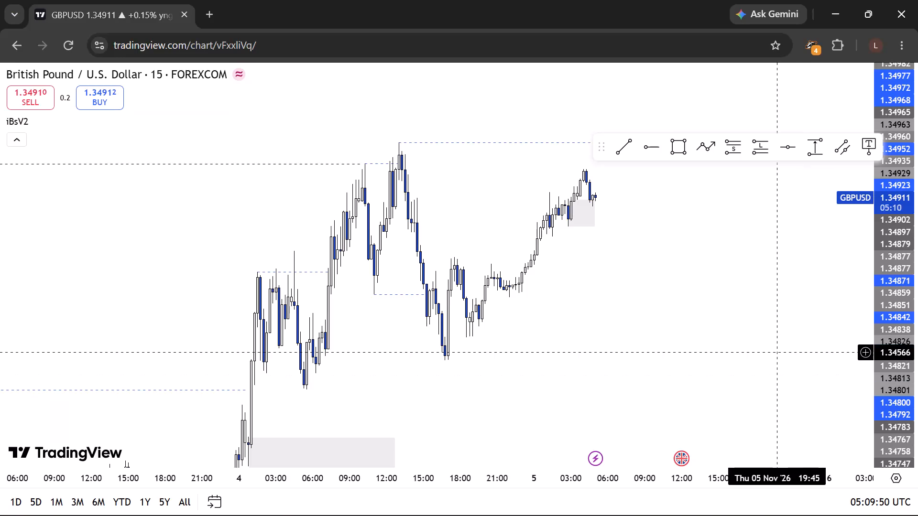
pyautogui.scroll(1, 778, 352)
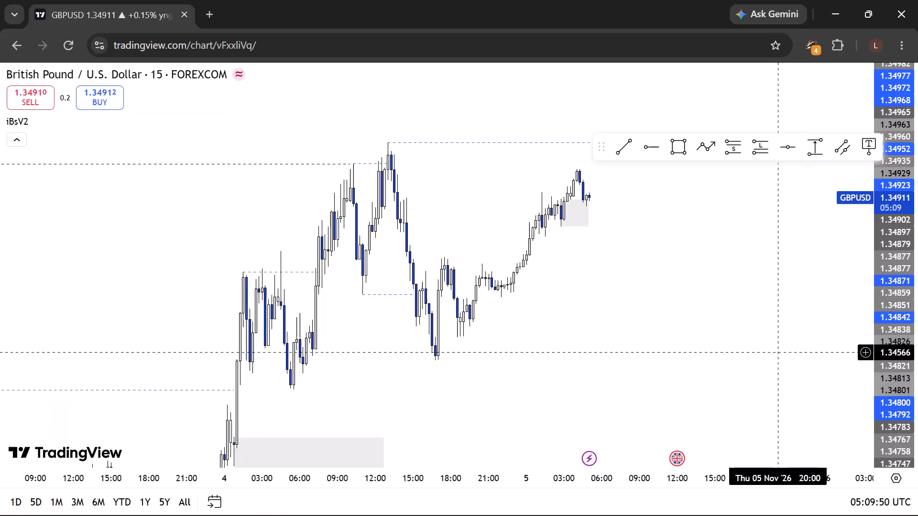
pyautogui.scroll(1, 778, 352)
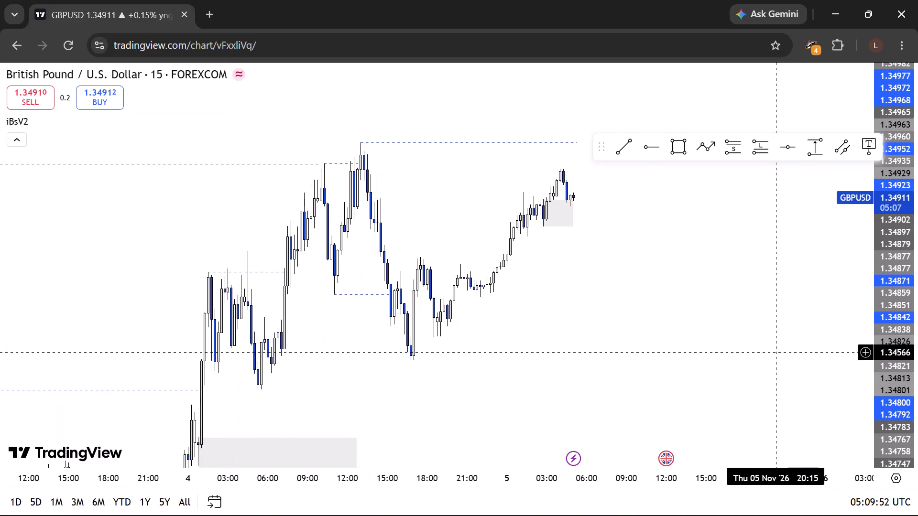
# Switch to Windows search and look up an app or item beginning with "t".
pyautogui.write('t')
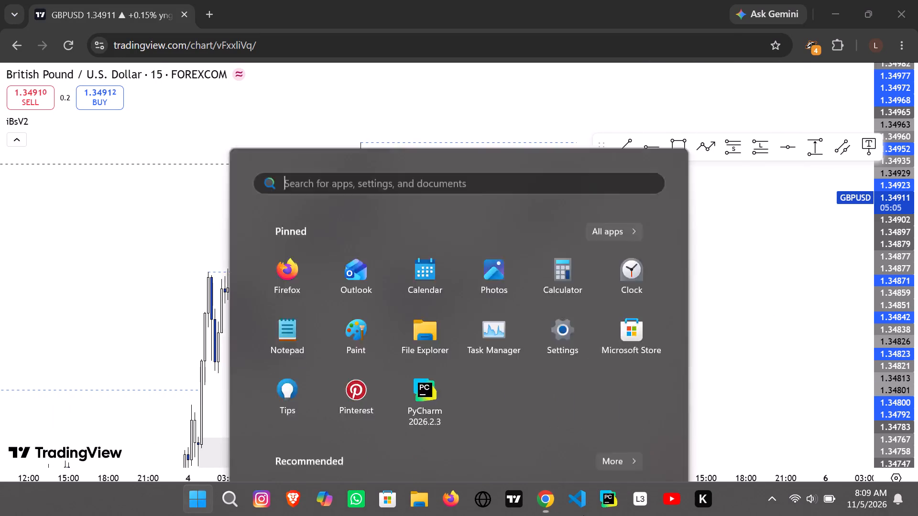
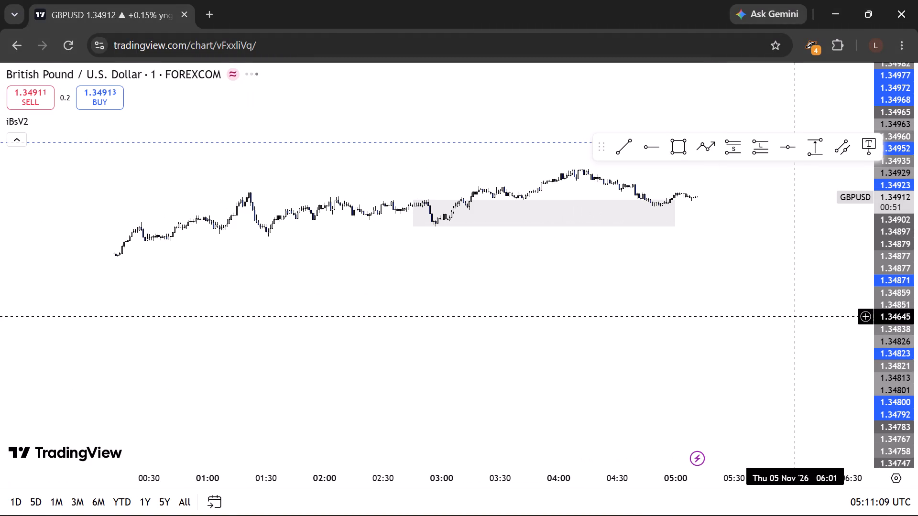
# Switch the chart to FOREXCOM's XAUUSD symbol and set the timeframe to 15 minutes.
pyautogui.moveTo(883, 344); pyautogui.dragTo(831, 131)
pyautogui.moveTo(757, 257); pyautogui.dragTo(710, 347)
pyautogui.write('xauu')
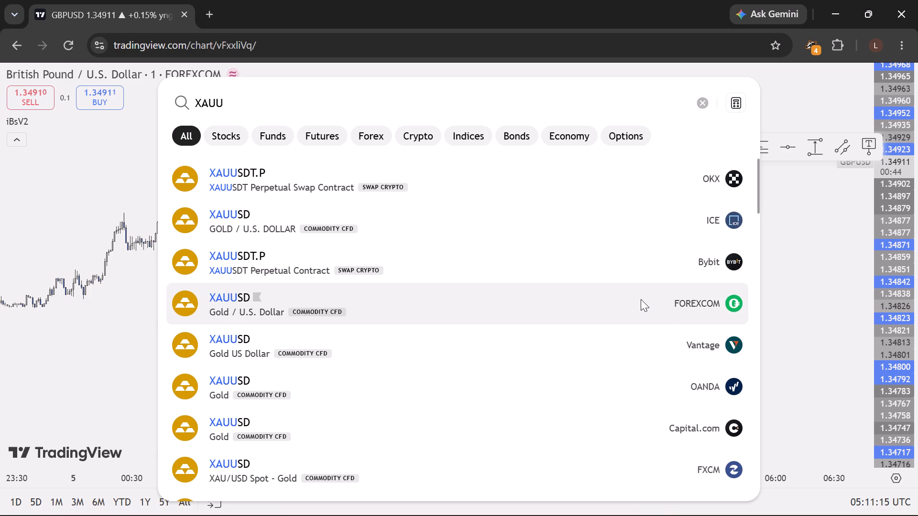
pyautogui.click(641, 299)
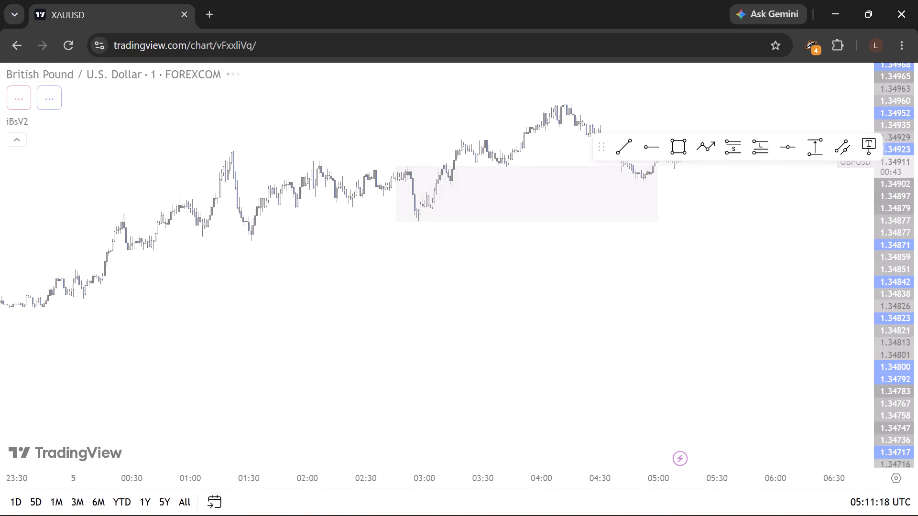
pyautogui.write('15')
pyautogui.press('Return')
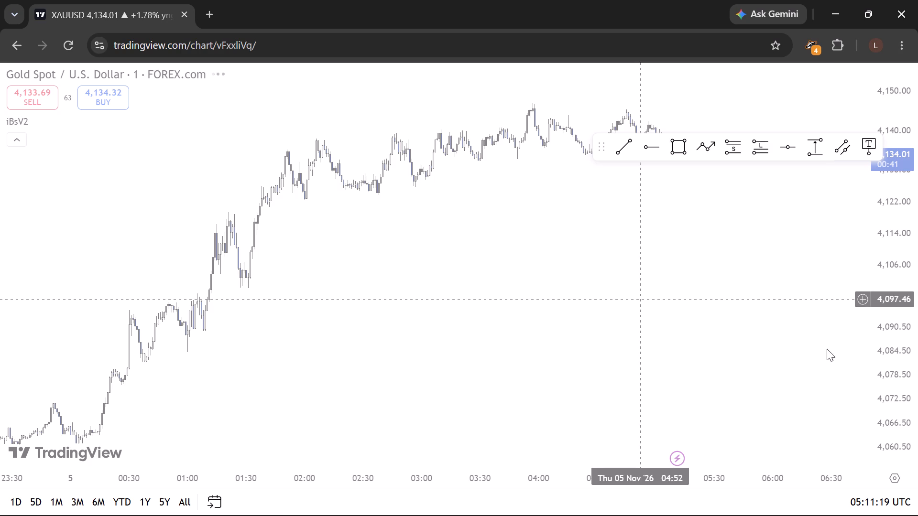
# Extend the blue line from the 28 October swing high horizontally at 4,082.87 to the breaking candle on 5 November 00:30.
pyautogui.moveTo(886, 271); pyautogui.dragTo(889, 413)
pyautogui.scroll(-8, 724, 360)
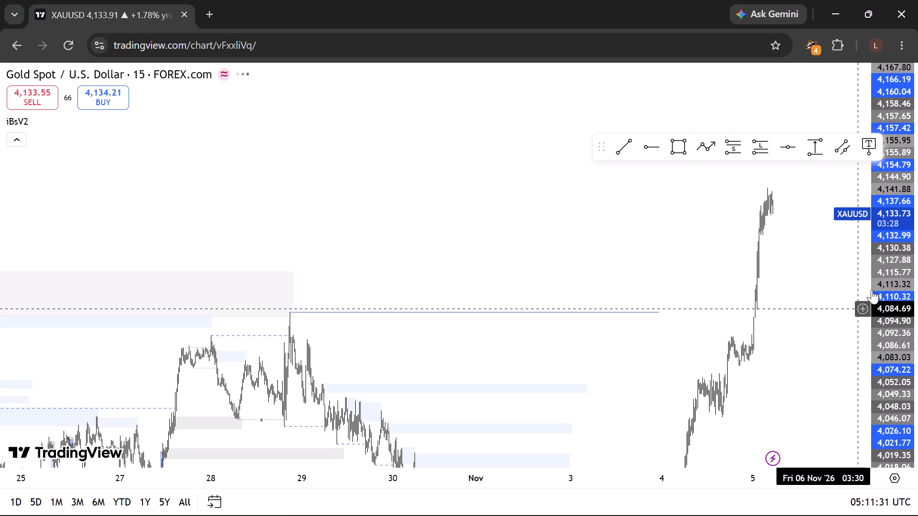
pyautogui.moveTo(877, 283); pyautogui.dragTo(873, 389)
pyautogui.moveTo(810, 365); pyautogui.dragTo(727, 258)
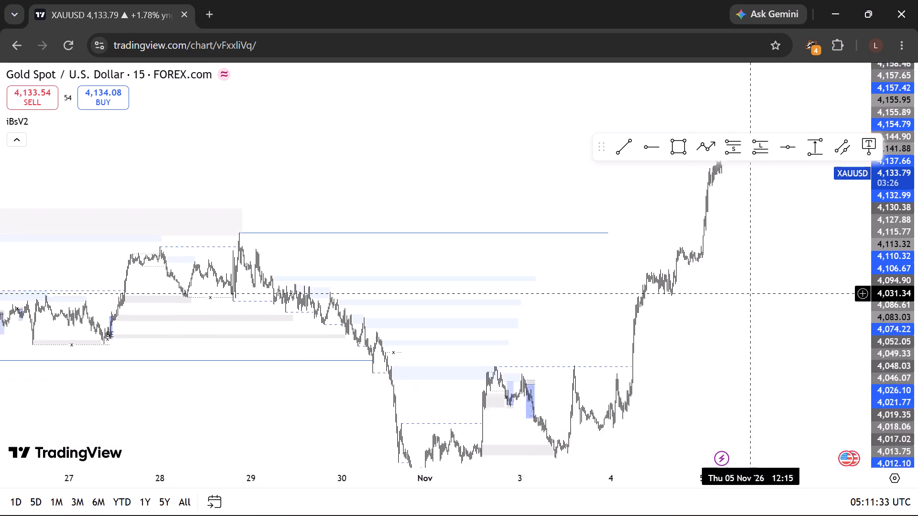
pyautogui.moveTo(727, 258); pyautogui.dragTo(726, 254)
pyautogui.moveTo(858, 276); pyautogui.dragTo(860, 300)
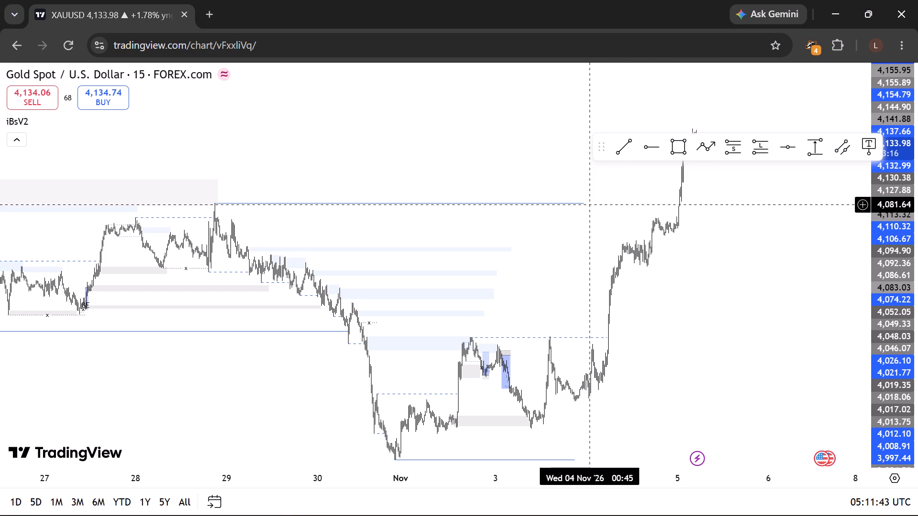
pyautogui.moveTo(586, 204); pyautogui.dragTo(629, 198)
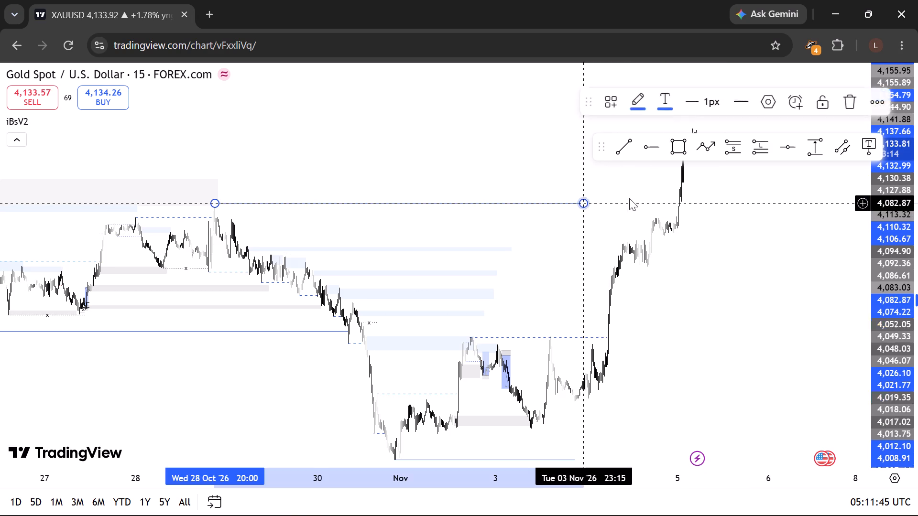
pyautogui.moveTo(629, 198); pyautogui.dragTo(670, 197)
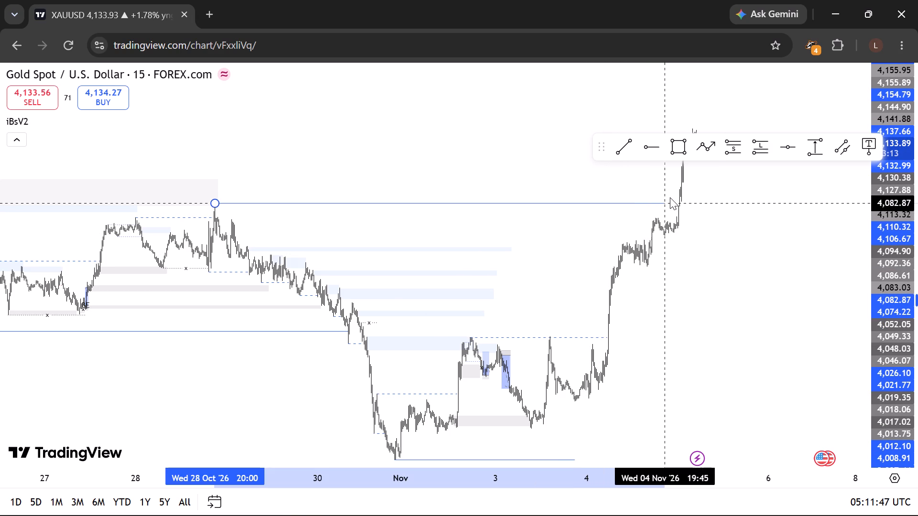
pyautogui.moveTo(670, 197); pyautogui.dragTo(680, 203)
pyautogui.keyDown('shift'); pyautogui.click(680, 203); pyautogui.keyUp('shift')
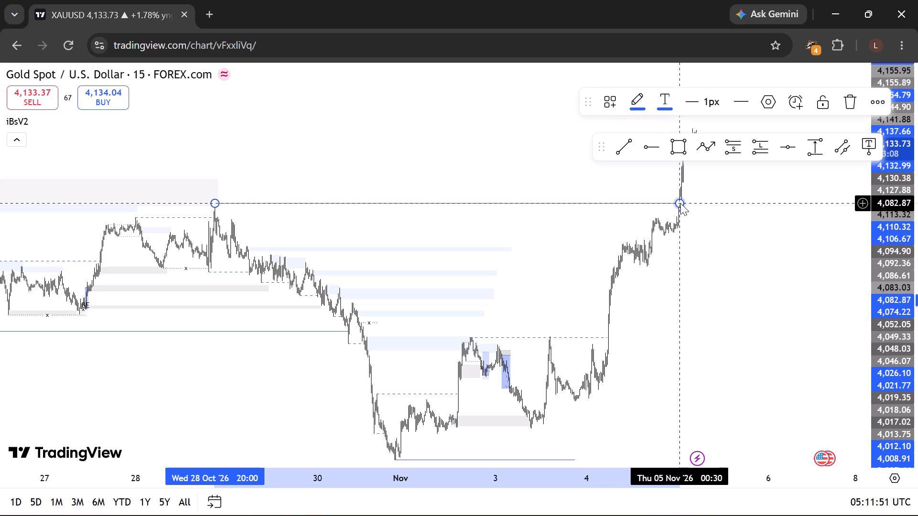
pyautogui.click(693, 207)
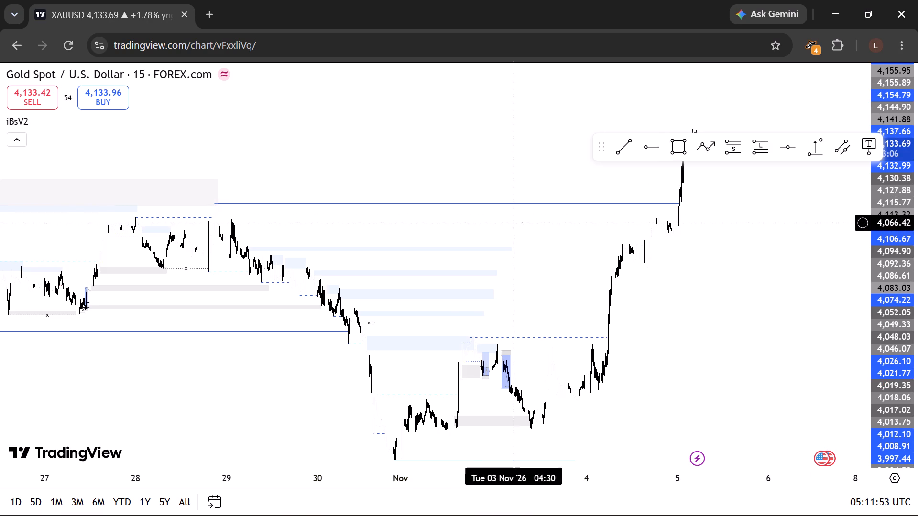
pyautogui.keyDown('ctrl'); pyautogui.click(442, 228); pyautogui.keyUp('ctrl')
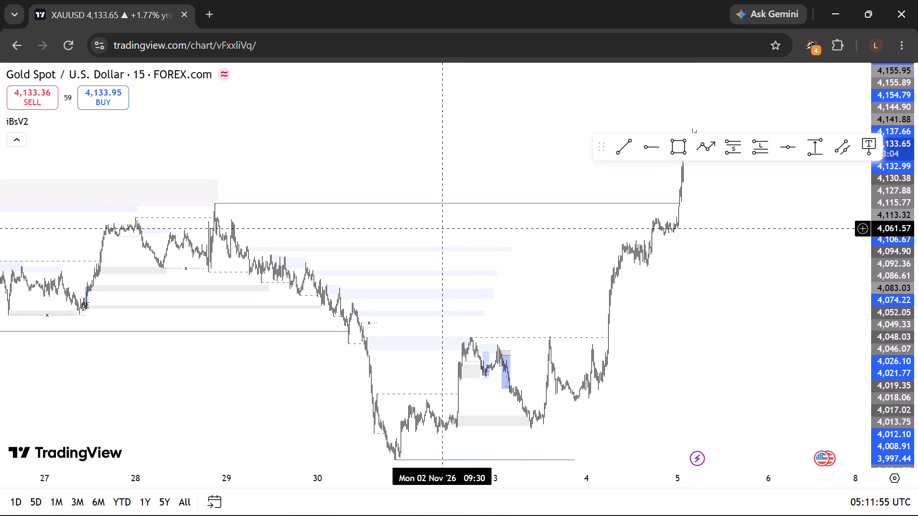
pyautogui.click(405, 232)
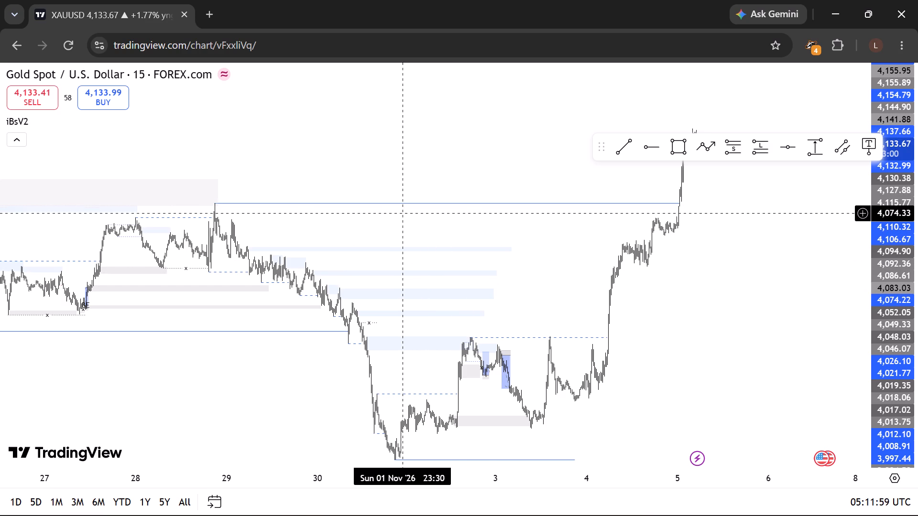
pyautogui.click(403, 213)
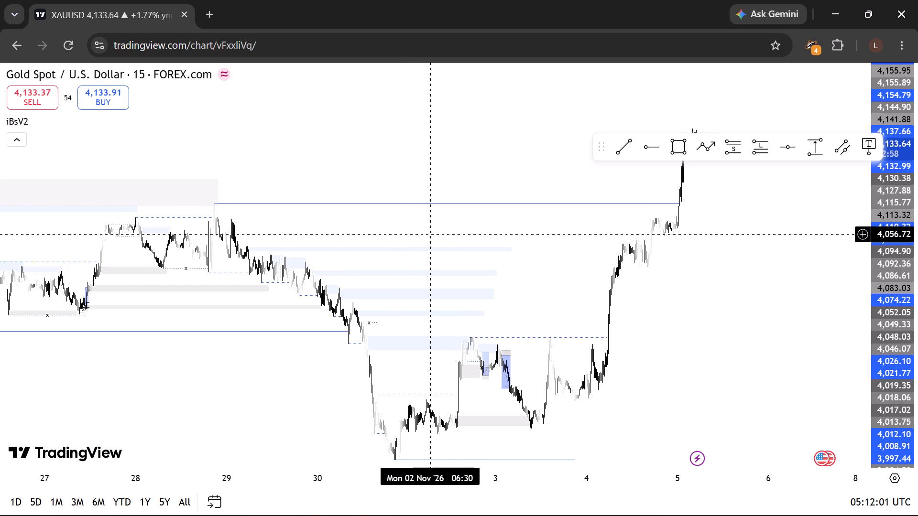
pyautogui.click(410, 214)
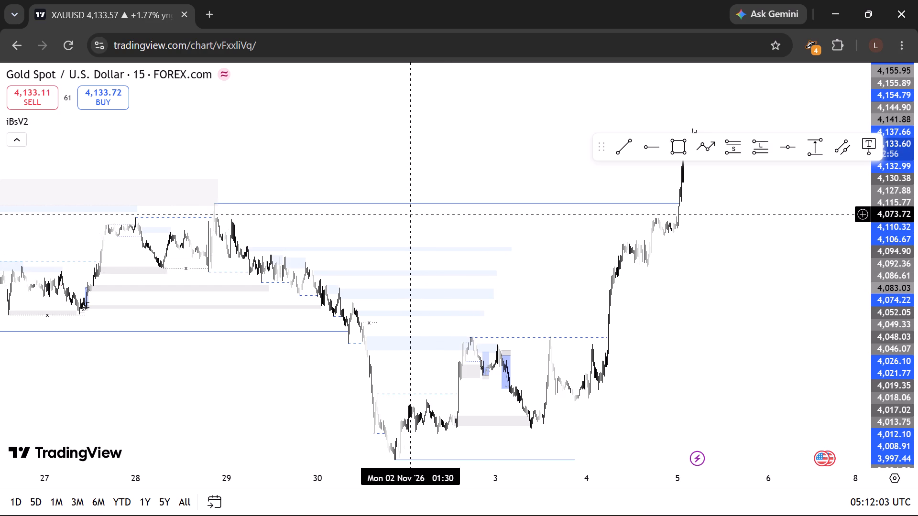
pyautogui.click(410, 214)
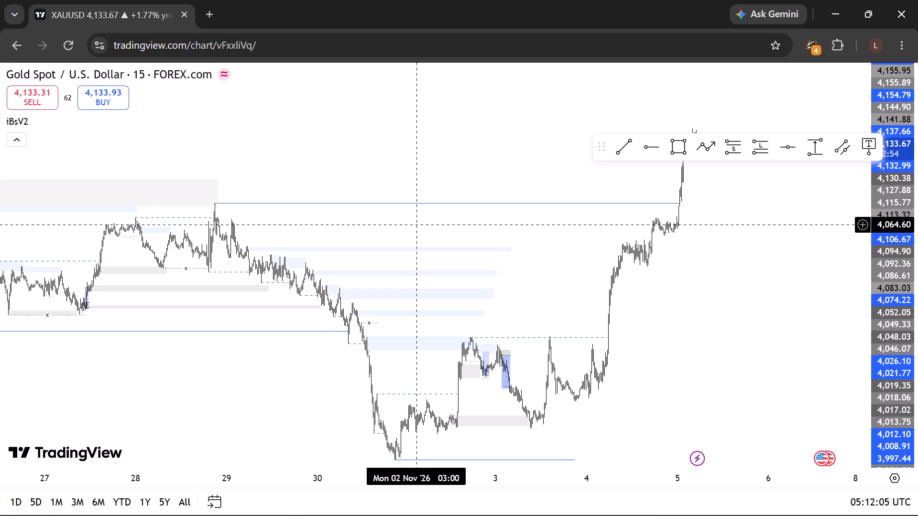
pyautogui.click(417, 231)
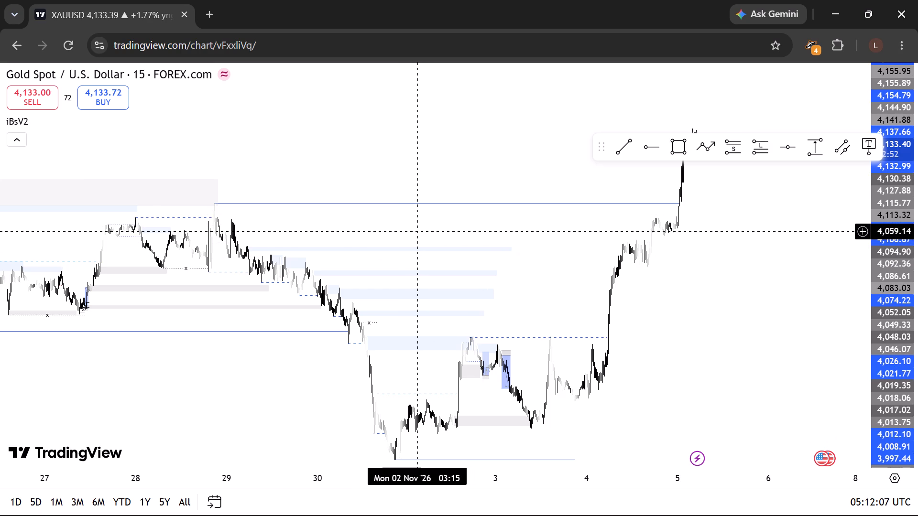
# Delete the four long light-blue zones above the late-October decline, from the one below 4,021 up to the 4,041.62–4,046.65 zone.
pyautogui.moveTo(422, 218); pyautogui.dragTo(473, 293)
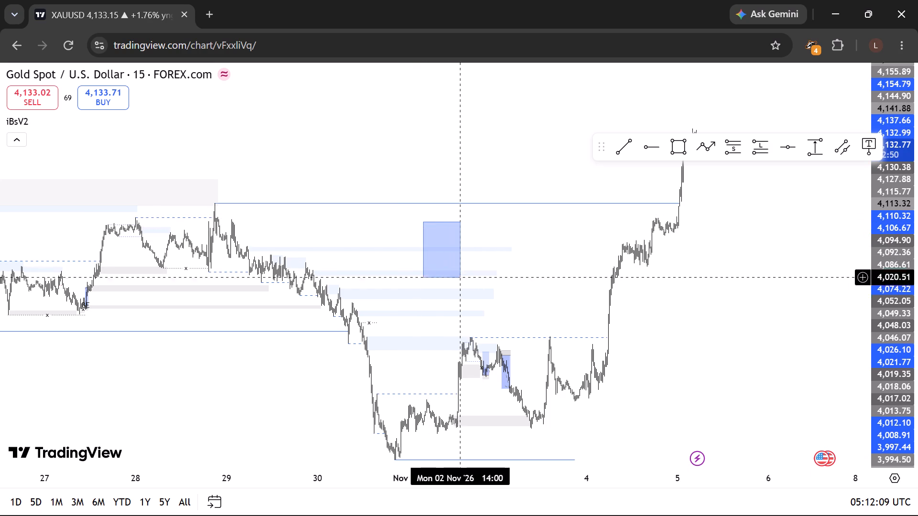
pyautogui.moveTo(473, 293); pyautogui.dragTo(495, 323)
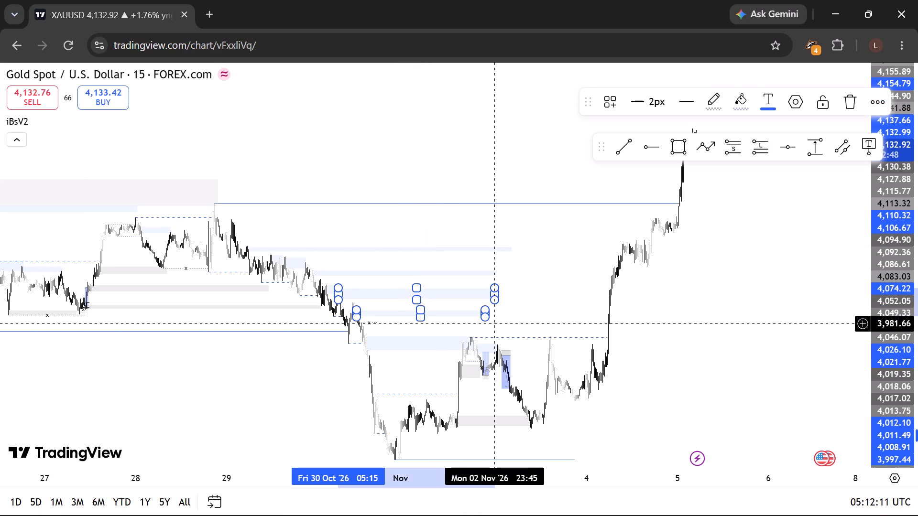
pyautogui.press('BackSpace')
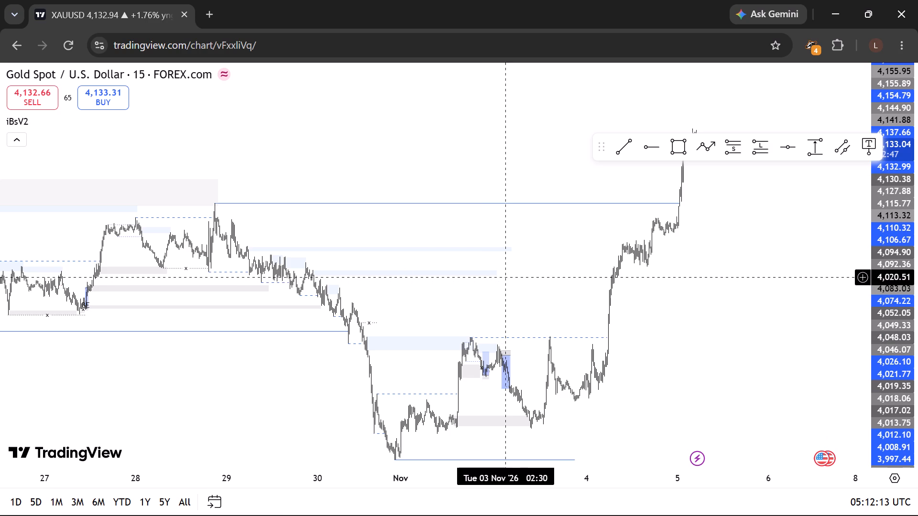
pyautogui.click(499, 275)
pyautogui.press('BackSpace')
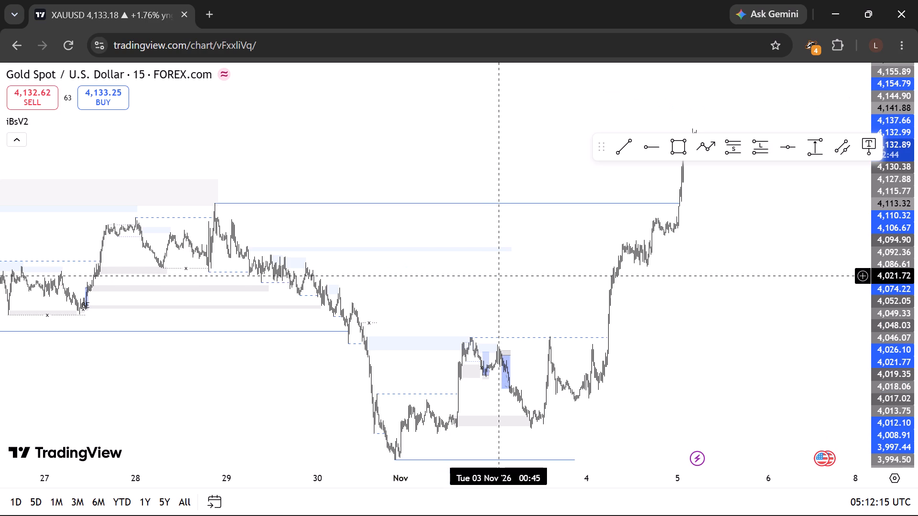
pyautogui.click(508, 254)
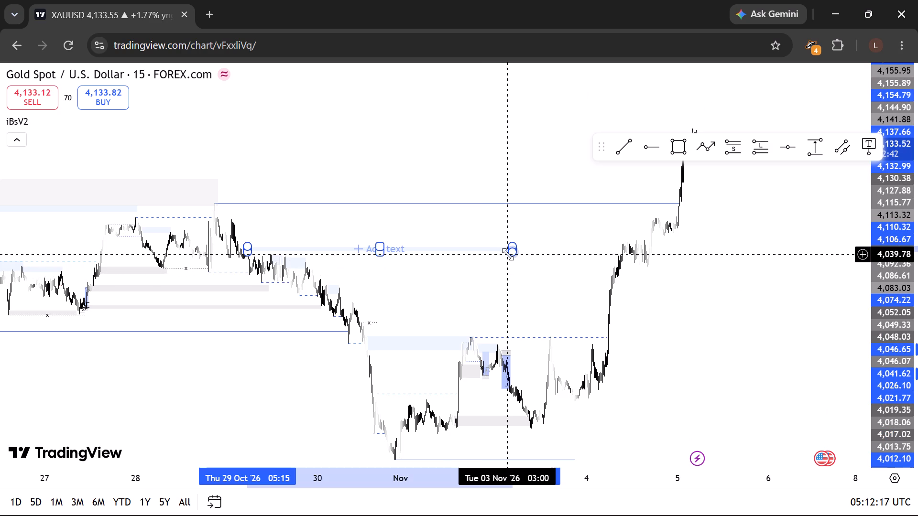
pyautogui.press('BackSpace')
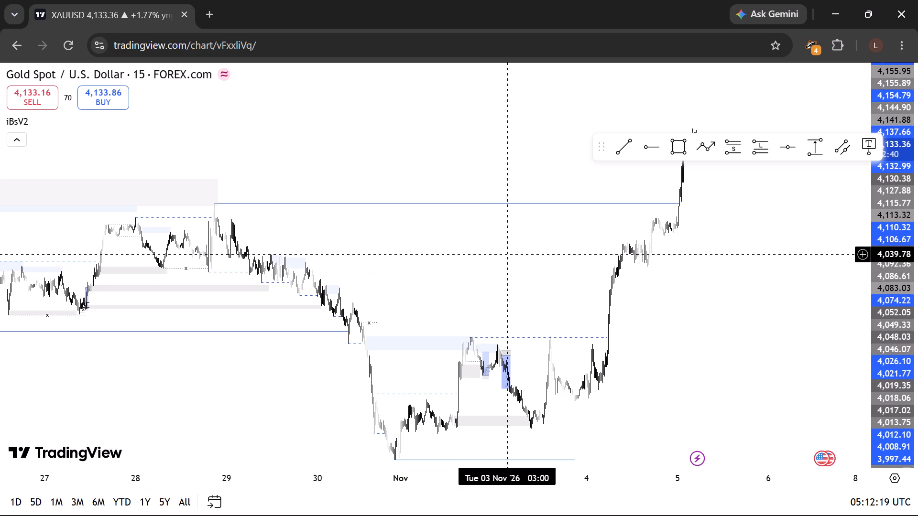
# Switch XAUUSD to the 4-hour timeframe and frame the late-October decline and November rally.
pyautogui.write('4h')
pyautogui.press('Return')
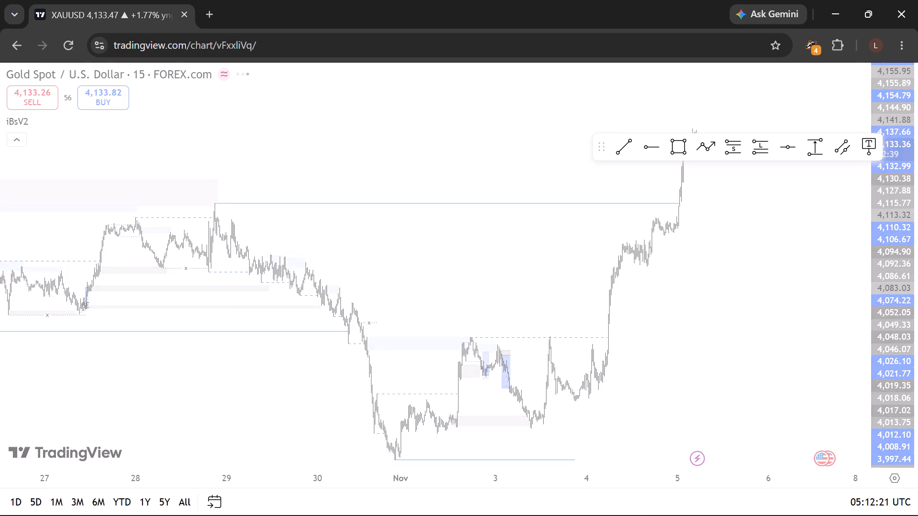
pyautogui.moveTo(884, 253); pyautogui.dragTo(878, 331)
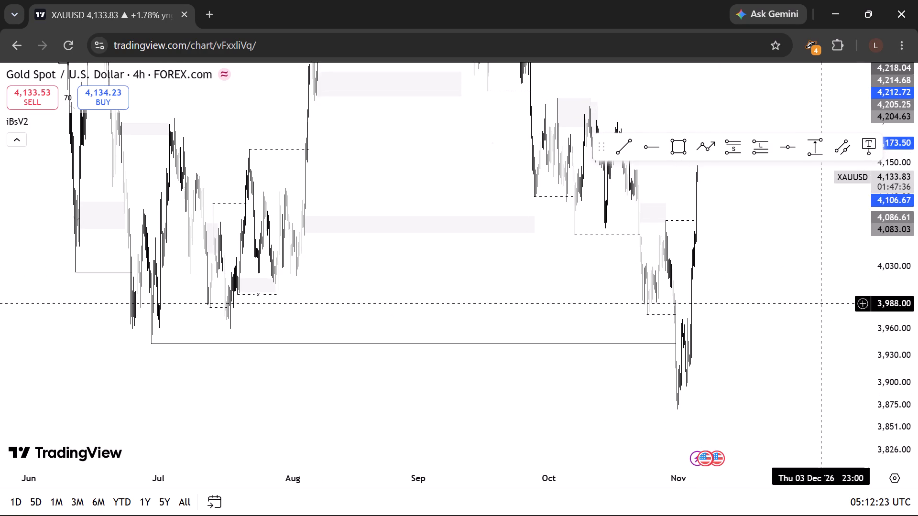
pyautogui.scroll(7, 765, 253)
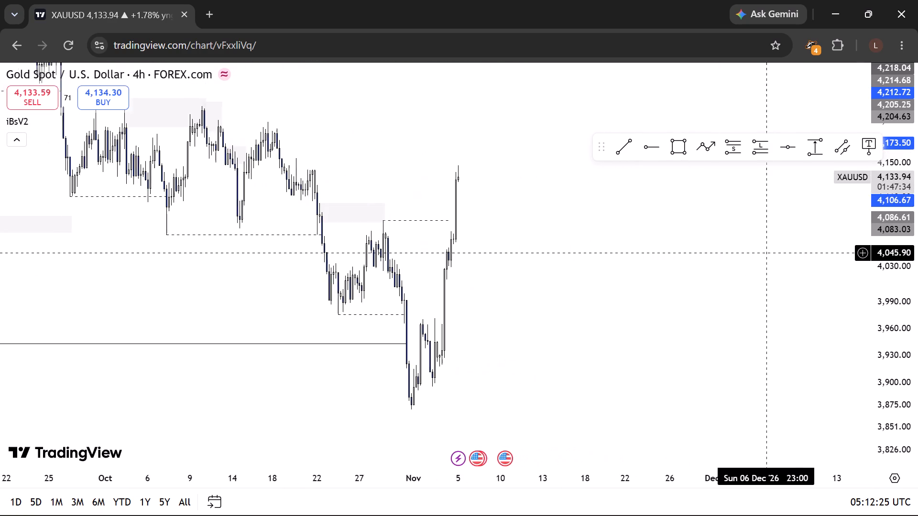
pyautogui.scroll(3, 765, 253)
pyautogui.moveTo(533, 232); pyautogui.dragTo(765, 254)
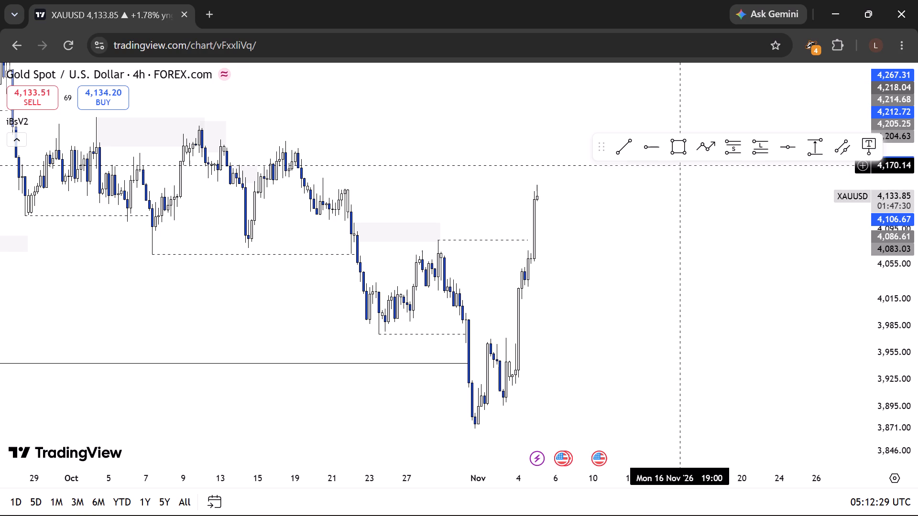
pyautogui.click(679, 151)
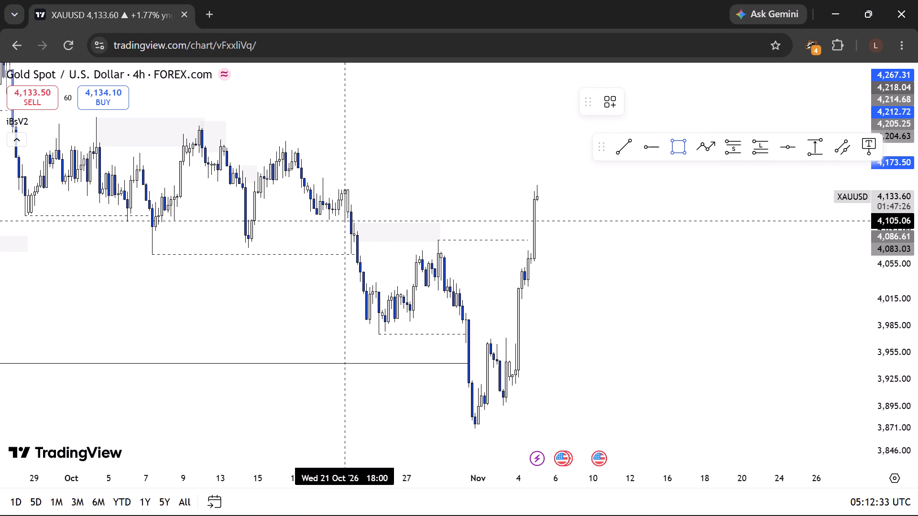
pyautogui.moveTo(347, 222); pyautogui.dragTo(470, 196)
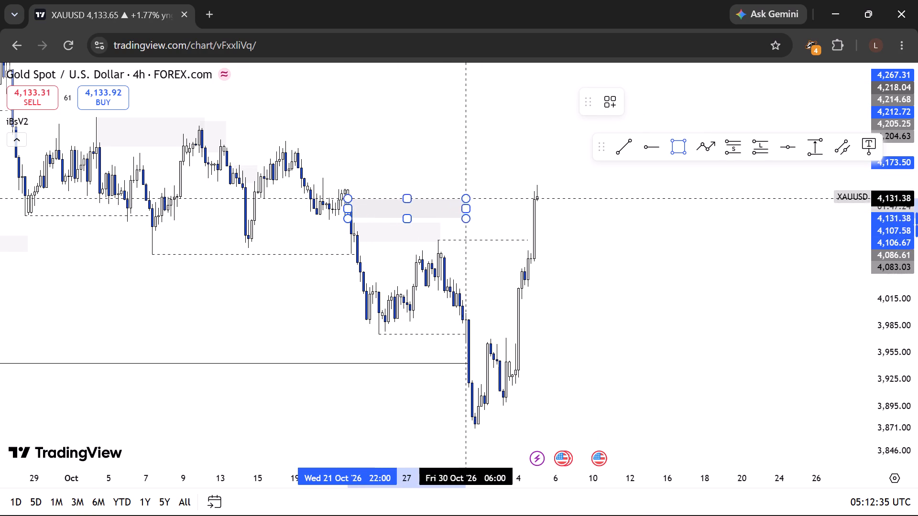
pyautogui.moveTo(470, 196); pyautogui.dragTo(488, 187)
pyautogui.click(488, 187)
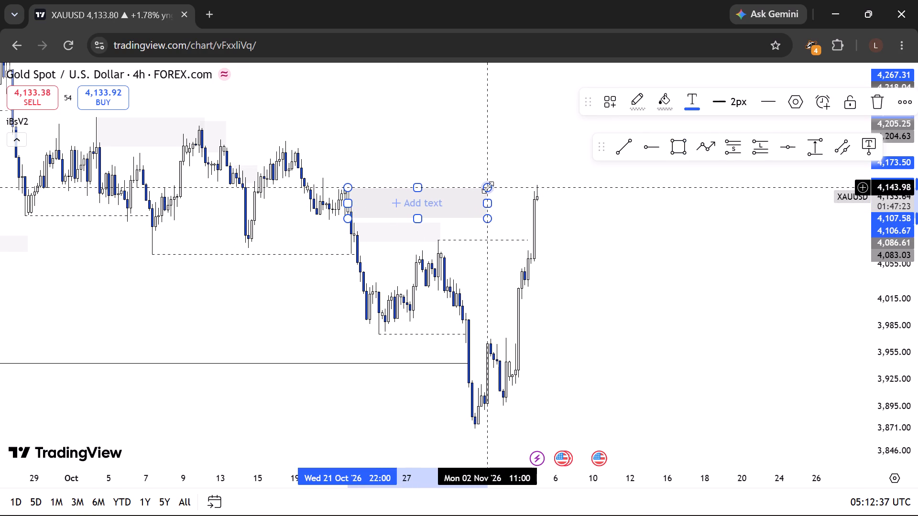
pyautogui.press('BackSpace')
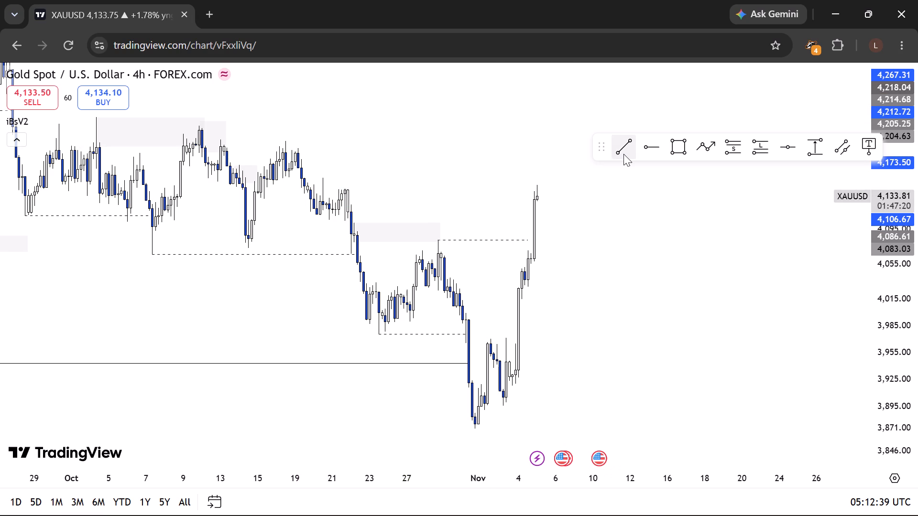
# Draw a horizontal trend line at 4,142.31 from the 21 October 18:00 high to the 5 November 03:00 candle.
pyautogui.click(623, 154)
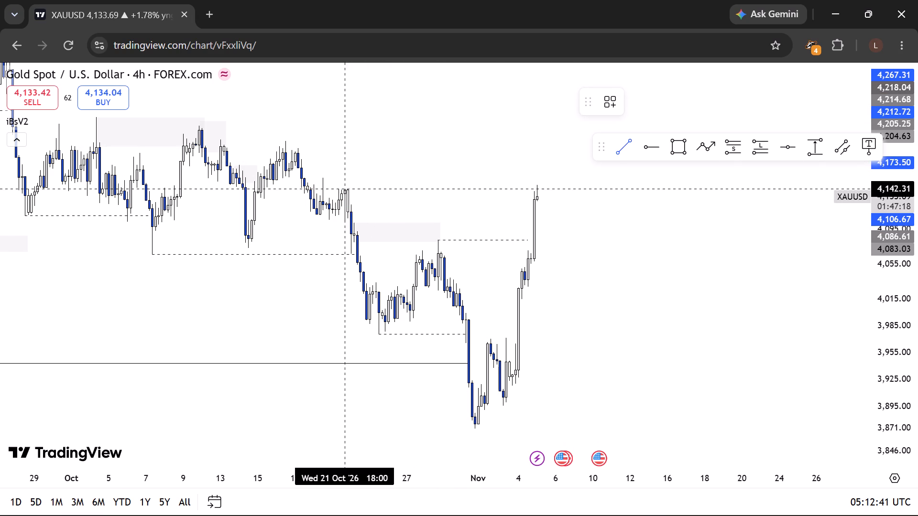
pyautogui.moveTo(346, 173); pyautogui.dragTo(448, 168)
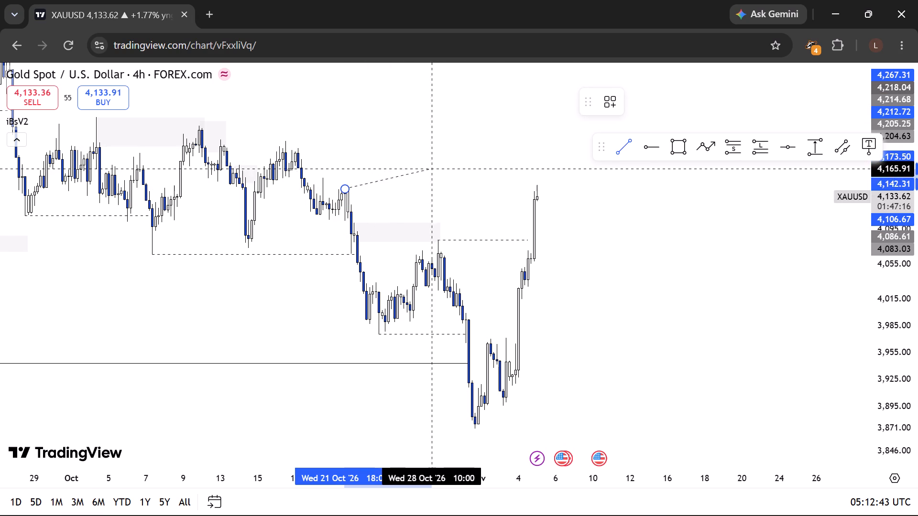
pyautogui.moveTo(448, 168); pyautogui.dragTo(520, 191)
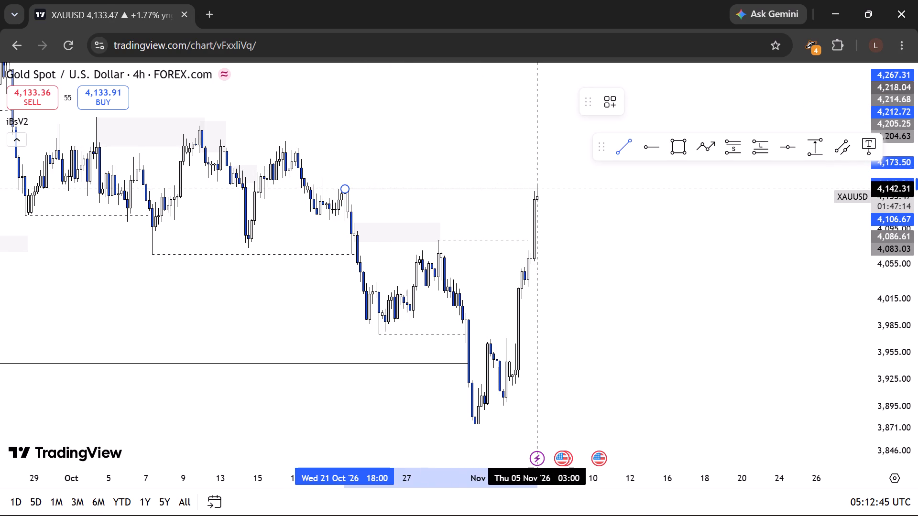
pyautogui.keyDown('shift'); pyautogui.click(536, 195); pyautogui.keyUp('shift')
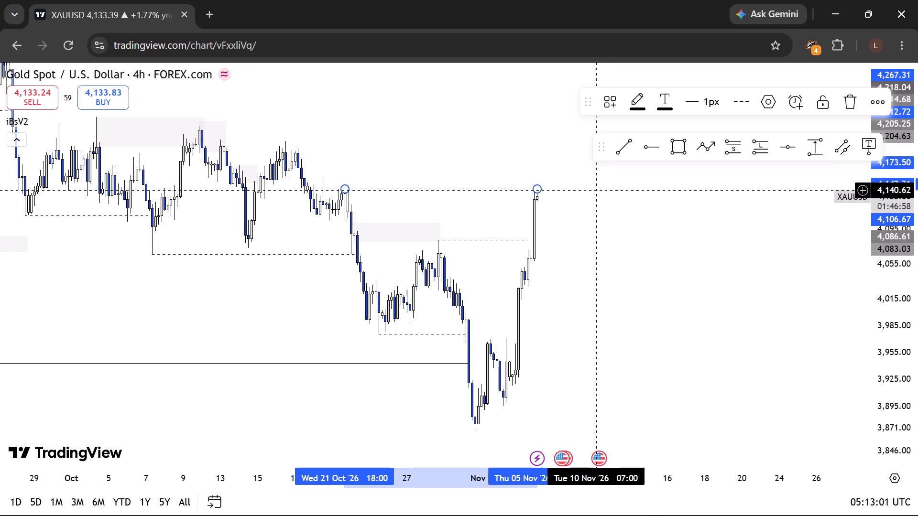
# Apply the H4 liq drawing template to the 4,142.31 trend line.
pyautogui.click(613, 114)
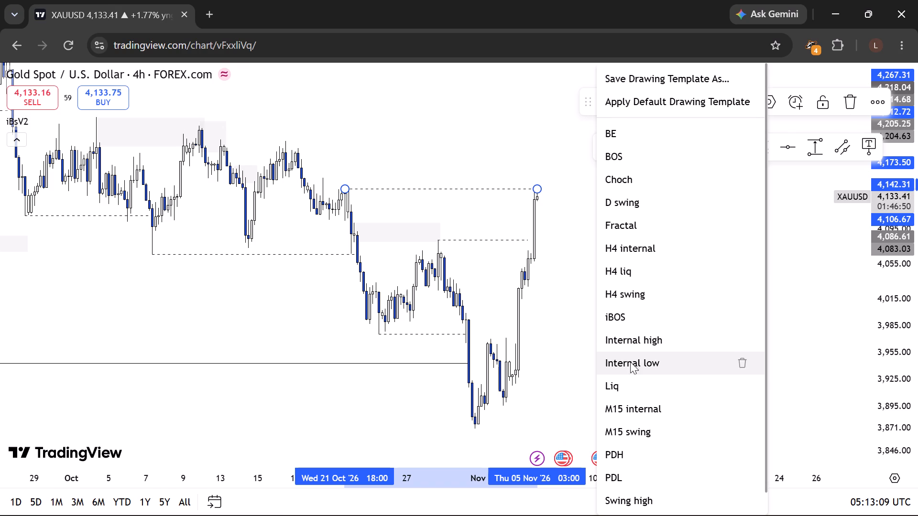
pyautogui.click(639, 275)
# Draw a rectangle zone between 4,166.91 and 4,193.91 from the 19 October 06:00 candle to just past the latest candle.
pyautogui.moveTo(622, 266); pyautogui.dragTo(661, 268)
pyautogui.scroll(1, 661, 268)
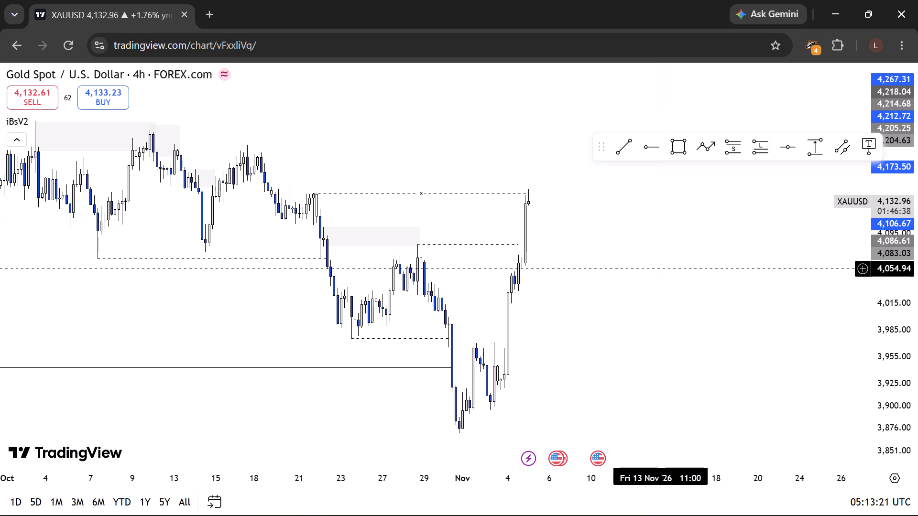
pyautogui.click(676, 138)
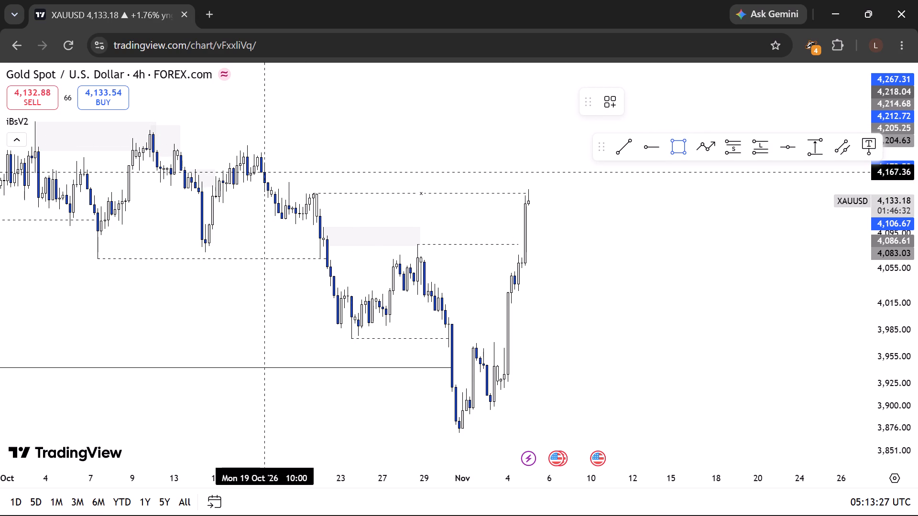
pyautogui.moveTo(260, 179); pyautogui.dragTo(494, 150)
pyautogui.click(494, 150)
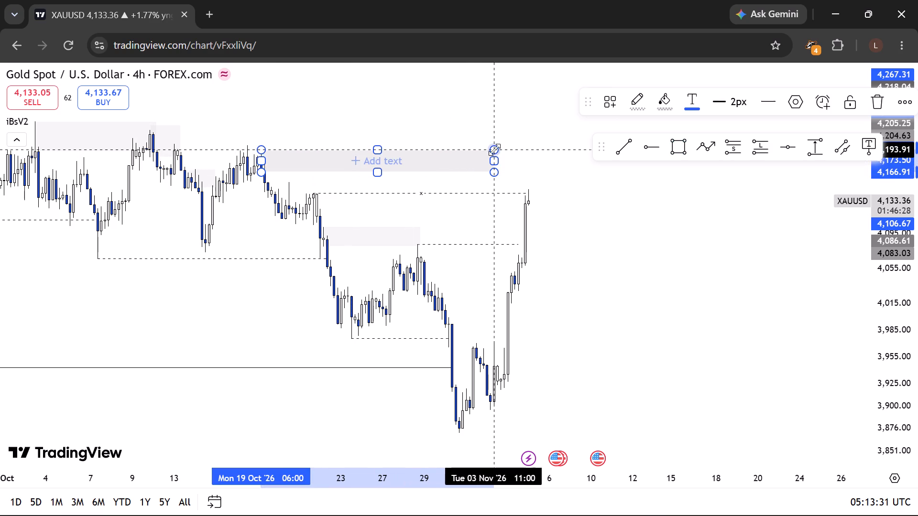
pyautogui.moveTo(495, 161); pyautogui.dragTo(525, 160)
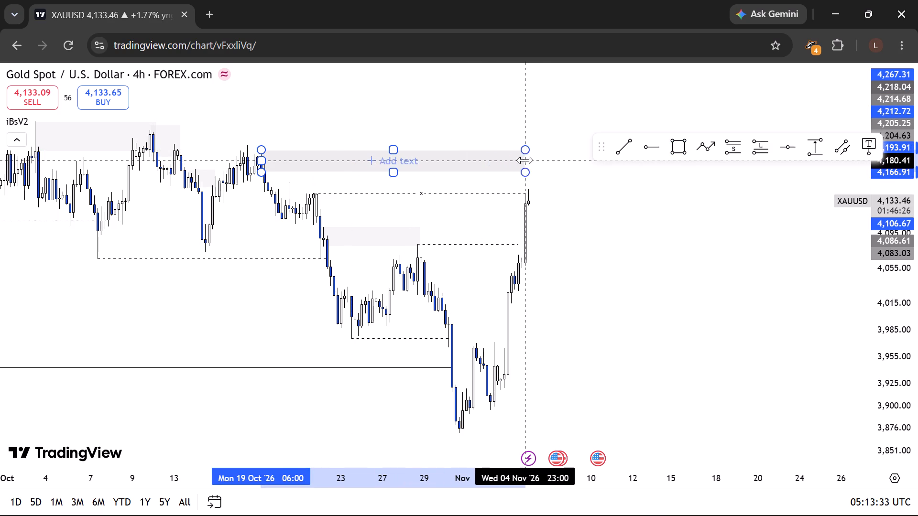
pyautogui.moveTo(525, 160); pyautogui.dragTo(546, 160)
pyautogui.click(581, 204)
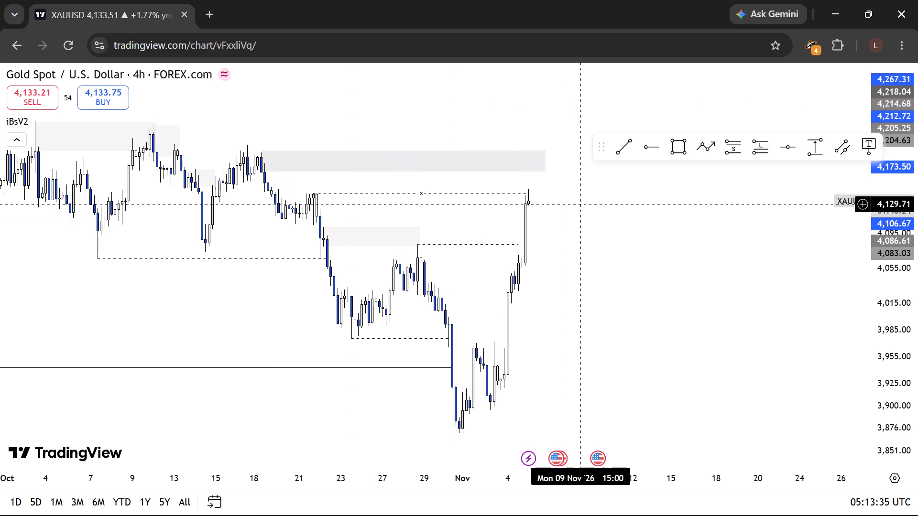
# Switch XAUUSD to the 15-minute timeframe.
pyautogui.write('15')
pyautogui.press('Return')
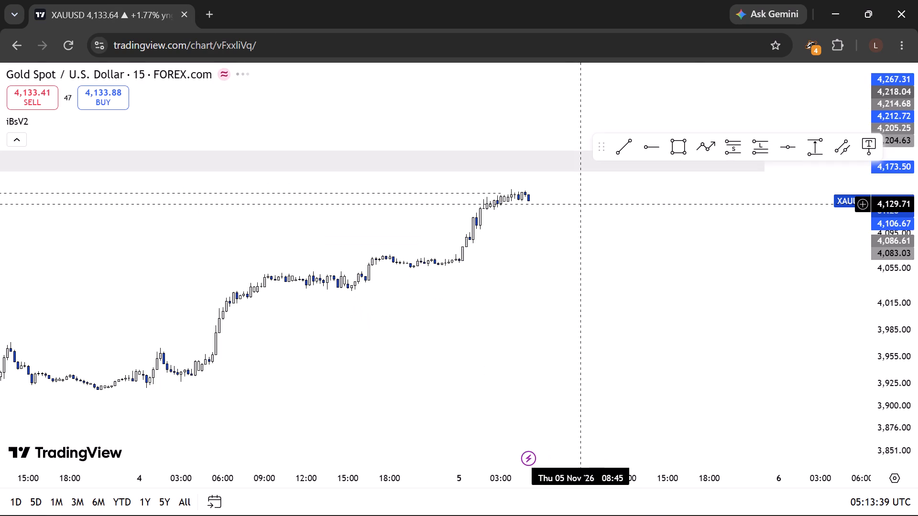
# Extend the end of the dashed 4,142.31 line horizontally to the 5 November 03:45 candle.
pyautogui.moveTo(891, 355); pyautogui.dragTo(883, 148)
pyautogui.moveTo(747, 270); pyautogui.dragTo(777, 340)
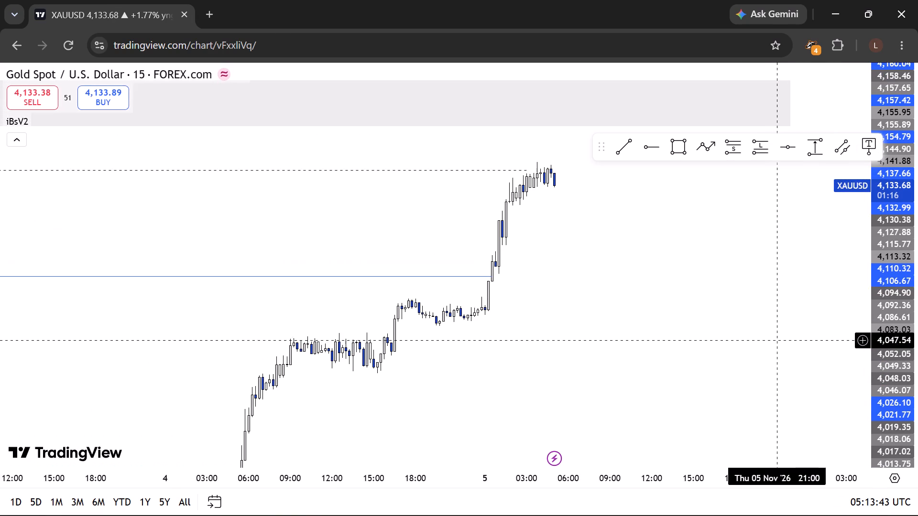
pyautogui.moveTo(889, 355); pyautogui.dragTo(884, 258)
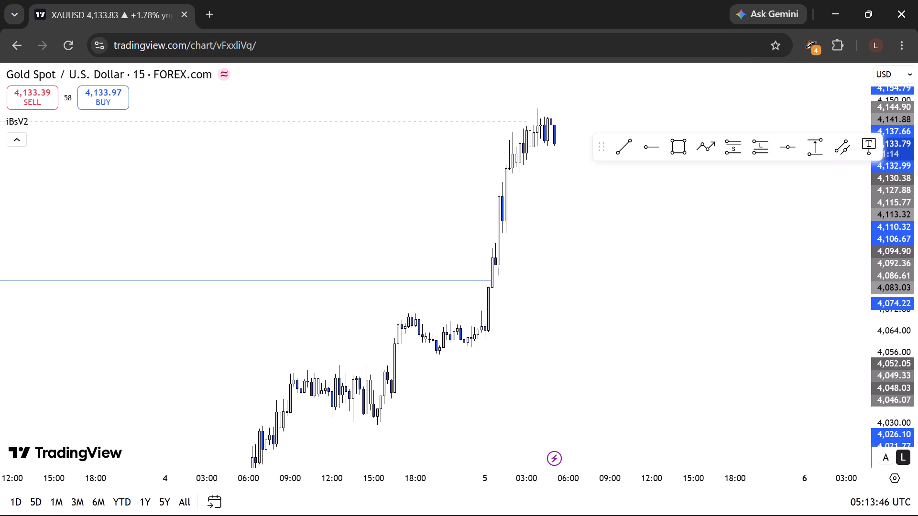
pyautogui.moveTo(749, 302); pyautogui.dragTo(821, 340)
pyautogui.scroll(3, 768, 304)
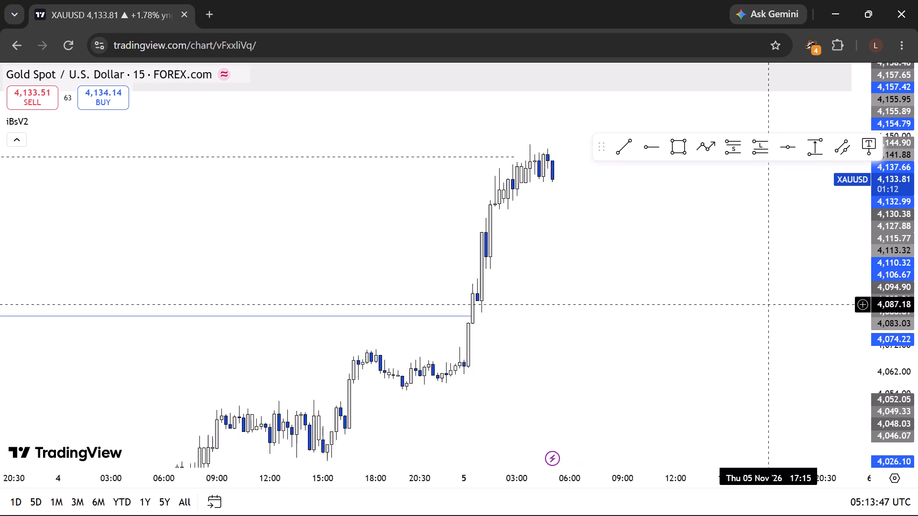
pyautogui.moveTo(686, 289); pyautogui.dragTo(721, 361)
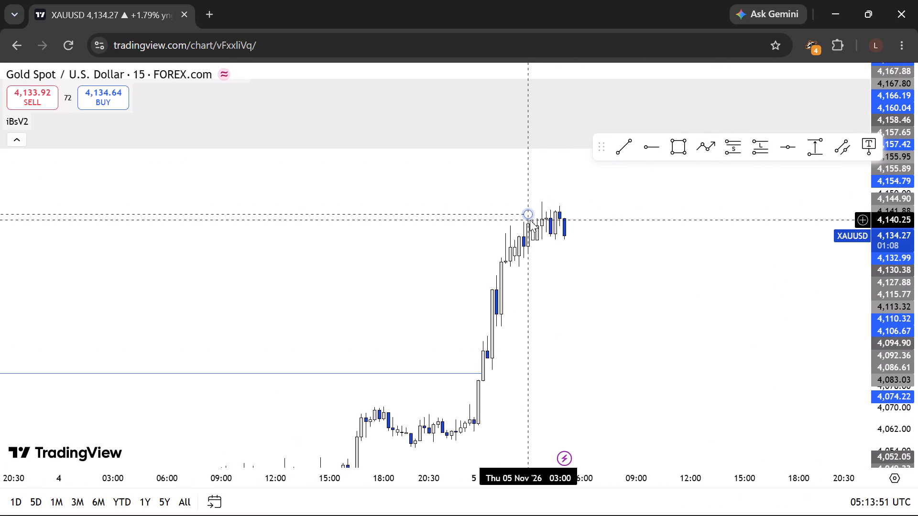
pyautogui.moveTo(530, 219); pyautogui.dragTo(542, 219)
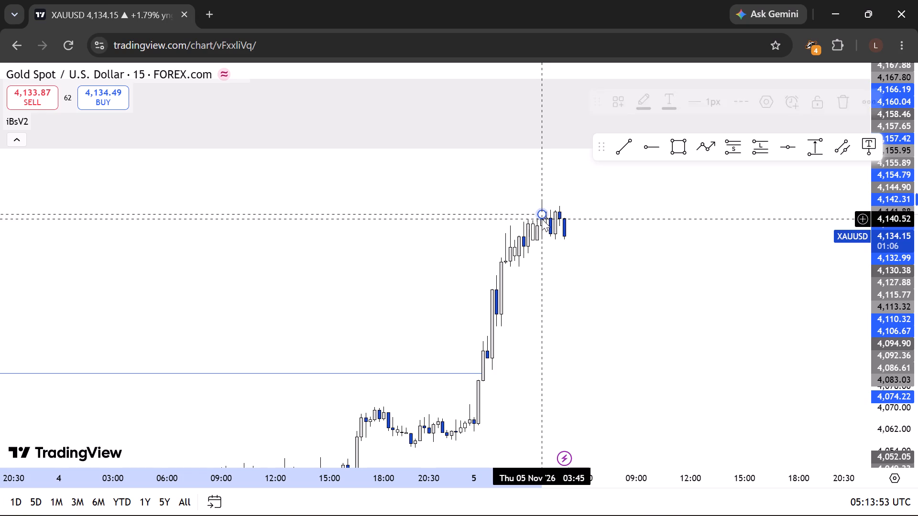
pyautogui.keyDown('shift'); pyautogui.click(542, 219); pyautogui.keyUp('shift')
pyautogui.click(560, 251)
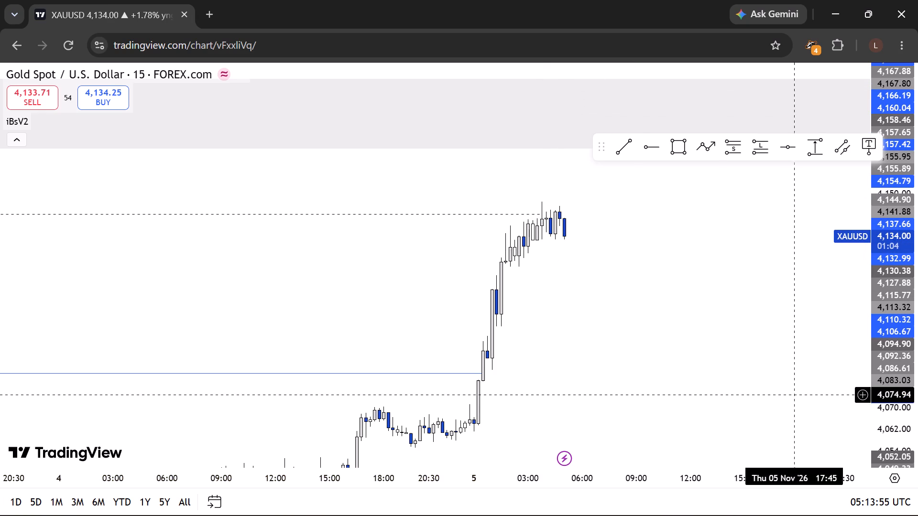
# Draw a horizontal trend line at 4,132.59 from the 5 November 03:30 candle to 05:15.
pyautogui.moveTo(893, 401); pyautogui.dragTo(865, 238)
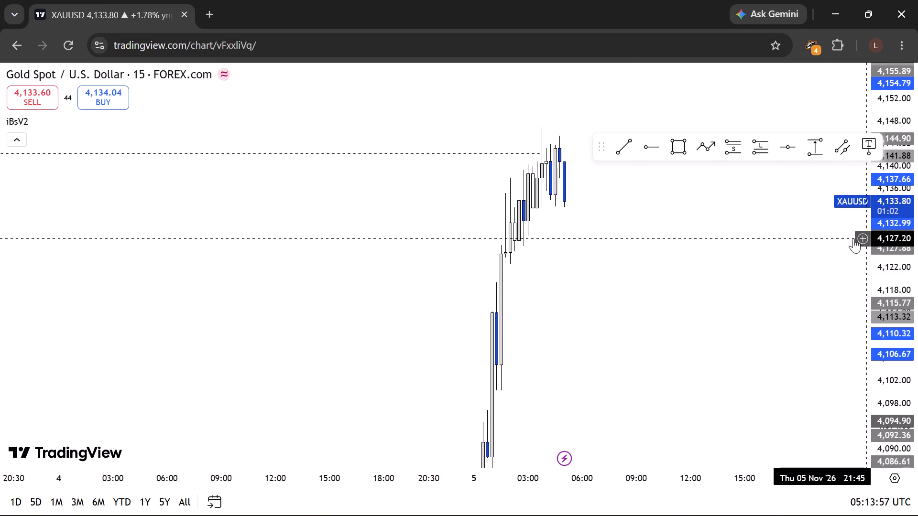
pyautogui.scroll(1, 772, 228)
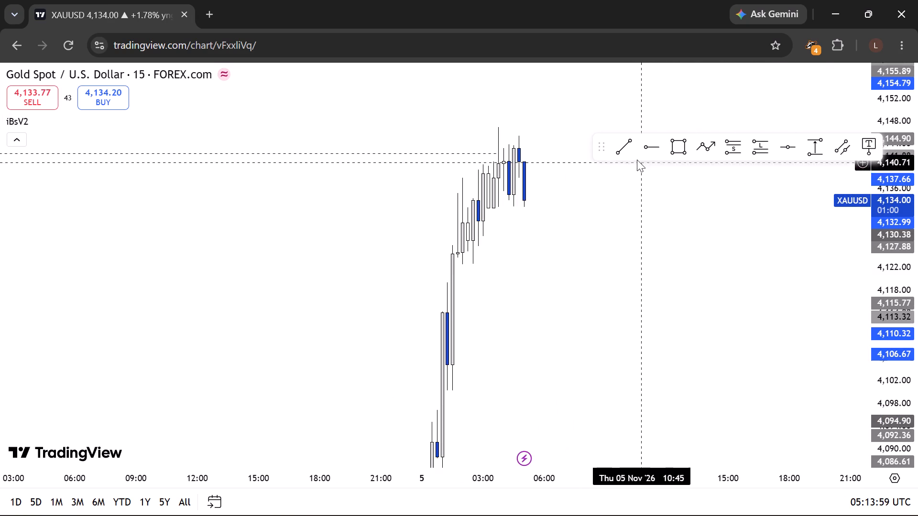
pyautogui.click(624, 154)
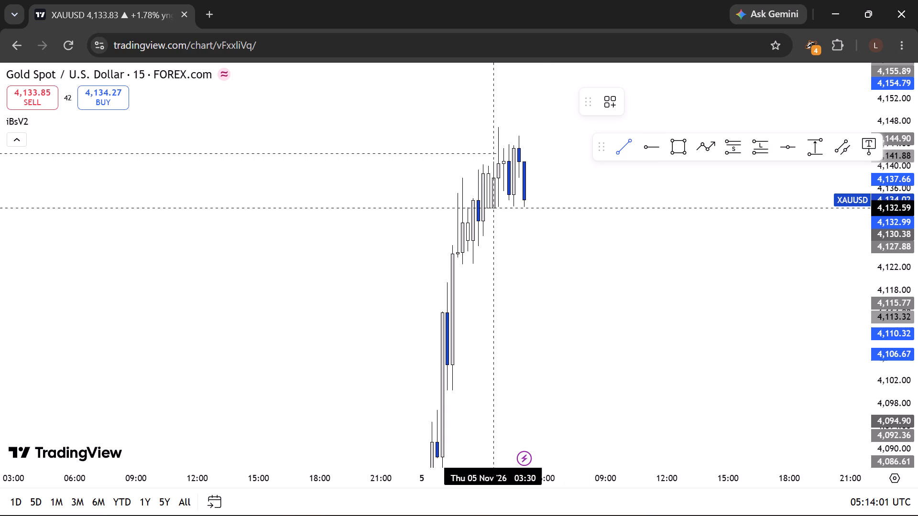
pyautogui.moveTo(492, 215); pyautogui.dragTo(506, 215)
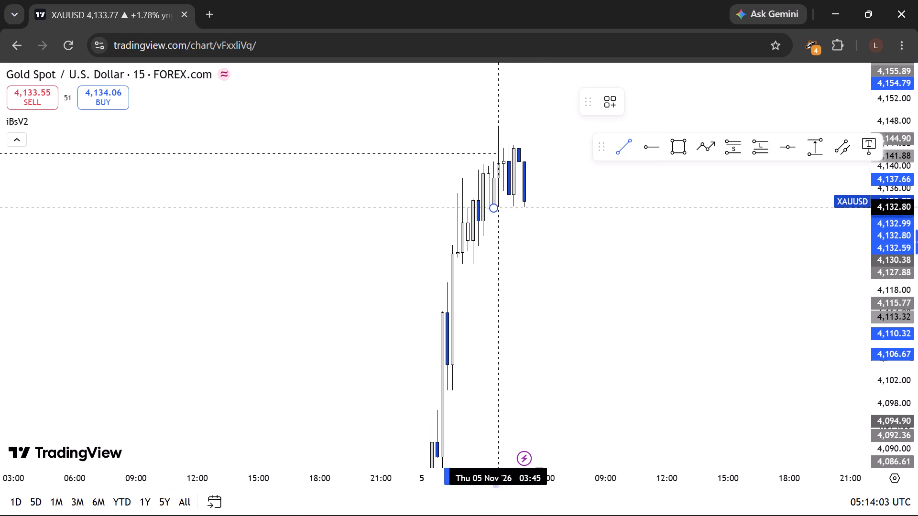
pyautogui.moveTo(506, 215); pyautogui.dragTo(535, 226)
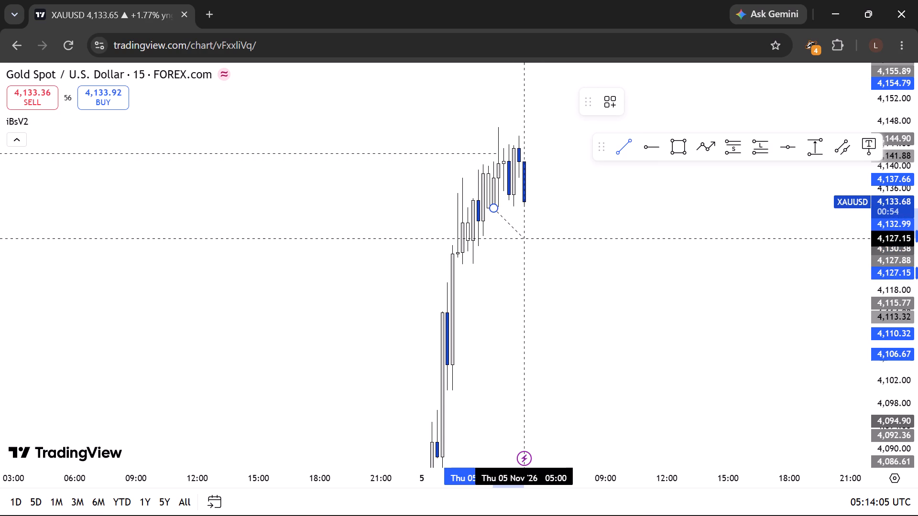
pyautogui.moveTo(535, 226); pyautogui.dragTo(533, 211)
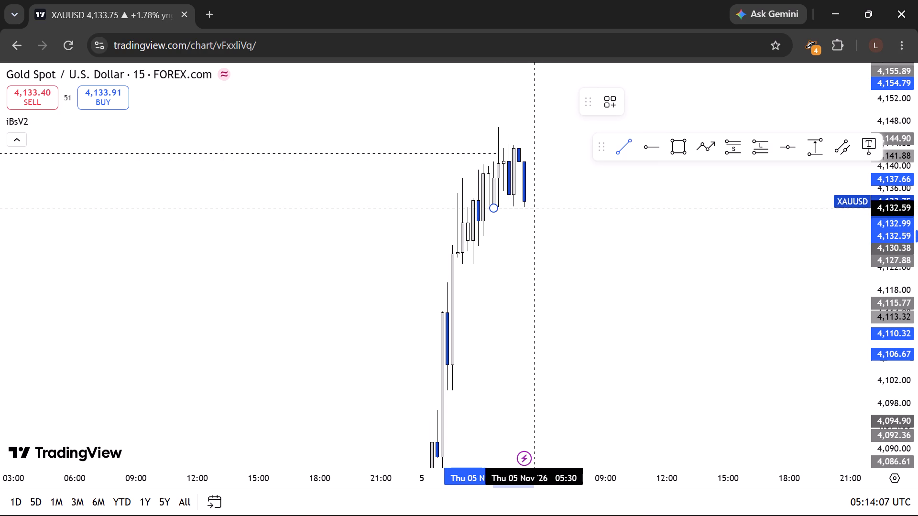
pyautogui.moveTo(533, 211); pyautogui.dragTo(530, 211)
pyautogui.keyDown('shift'); pyautogui.click(530, 211); pyautogui.keyUp('shift')
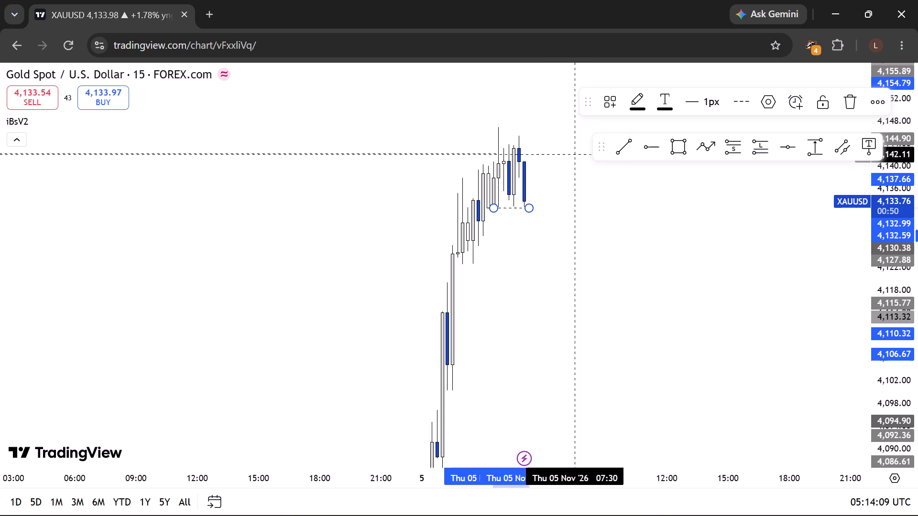
# Apply the Choch drawing template to the 4,132.59 trend line.
pyautogui.click(610, 109)
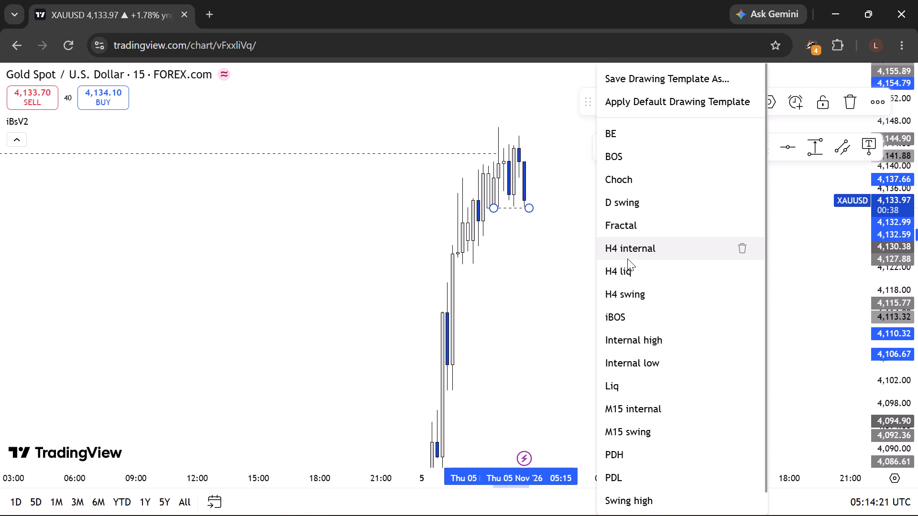
pyautogui.click(627, 187)
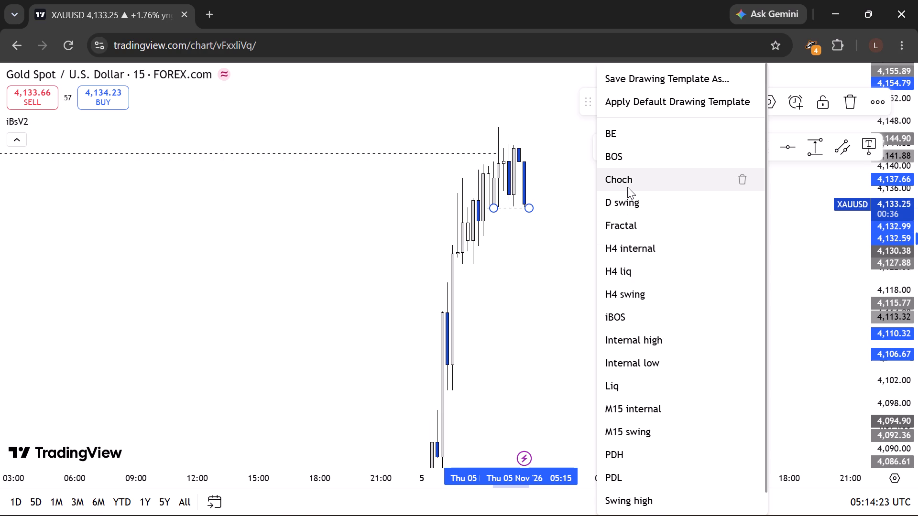
# Examine the latest 15-minute XAUUSD candles against the short 4,132.59 line.
pyautogui.moveTo(616, 199); pyautogui.dragTo(687, 226)
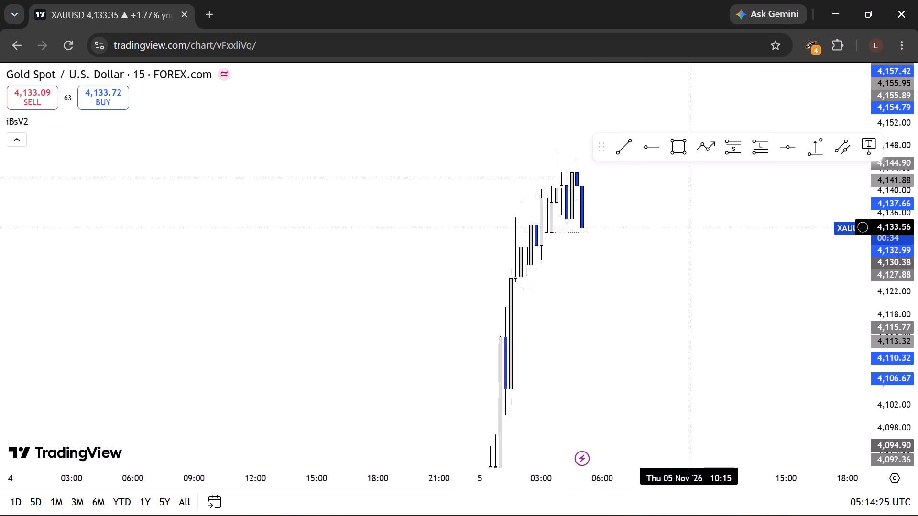
pyautogui.scroll(1, 687, 226)
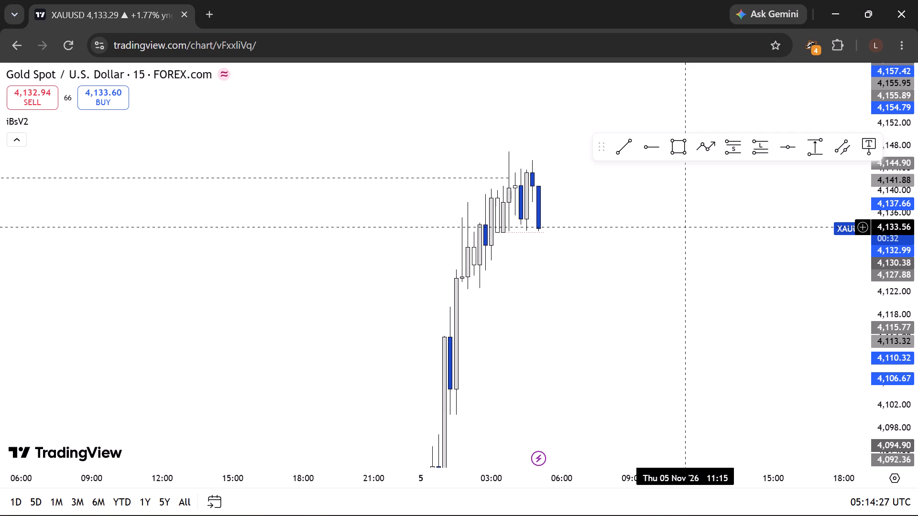
pyautogui.scroll(2, 687, 226)
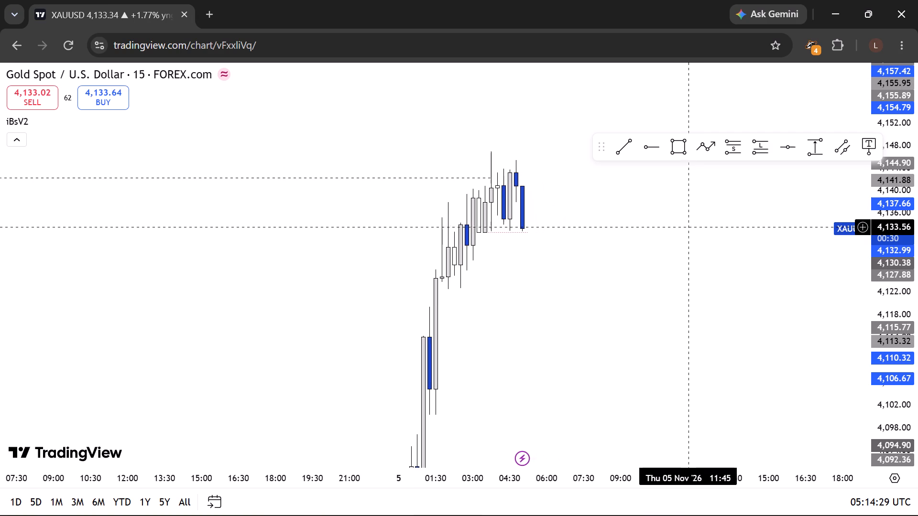
pyautogui.scroll(2, 687, 226)
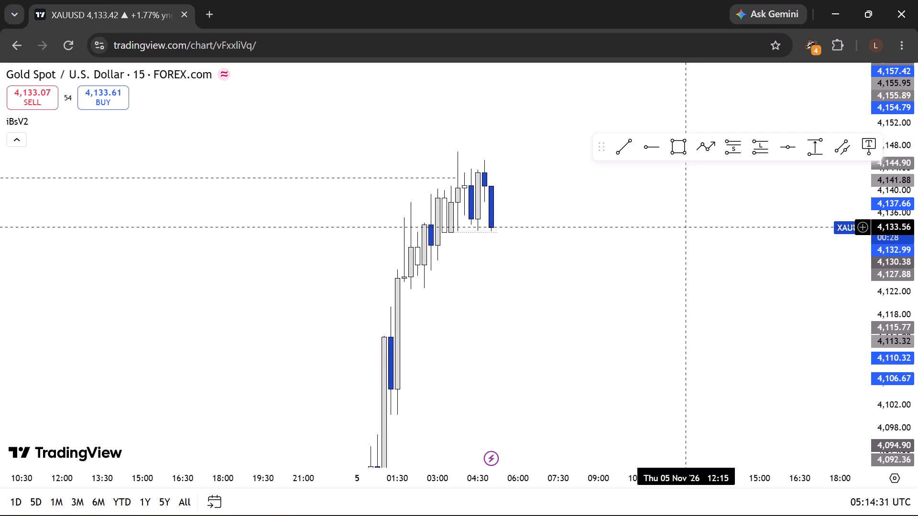
pyautogui.moveTo(623, 240); pyautogui.dragTo(720, 261)
pyautogui.scroll(1, 720, 261)
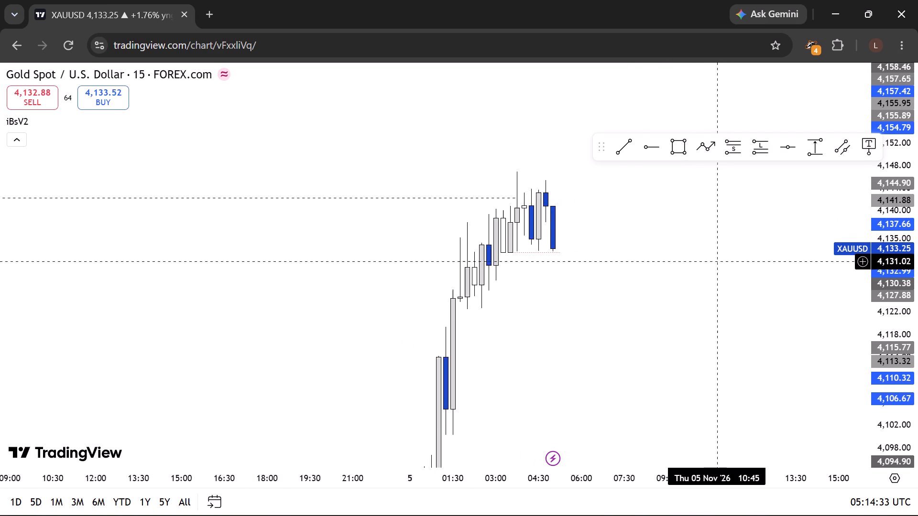
pyautogui.scroll(1, 720, 261)
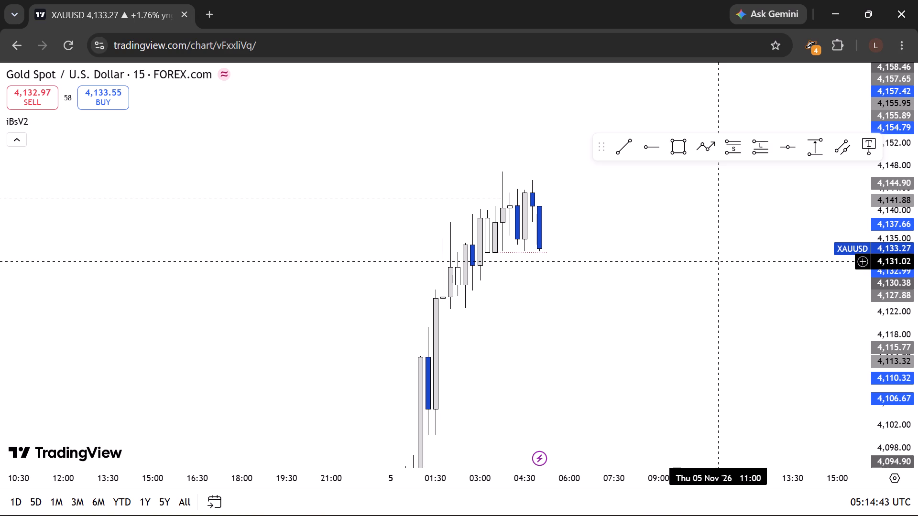
pyautogui.scroll(1, 720, 261)
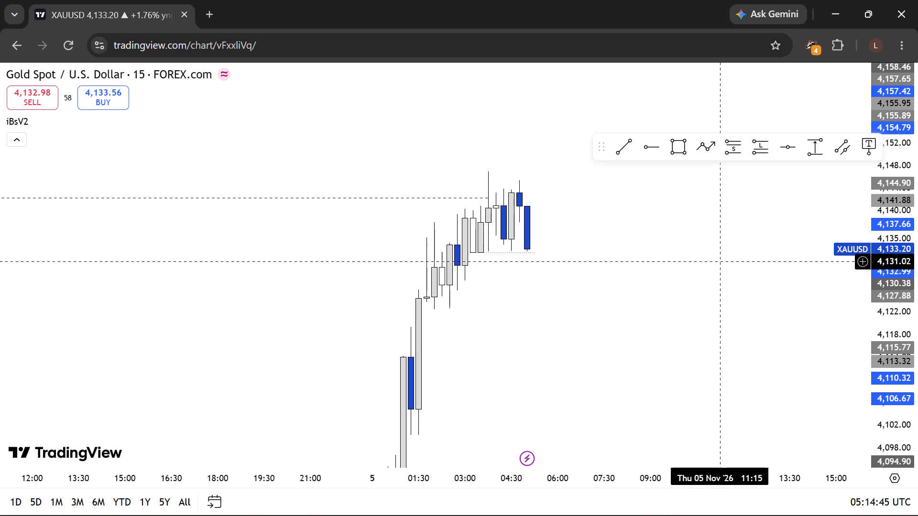
# Search for EURUSD and open its FOREXCOM chart.
pyautogui.write('euru')
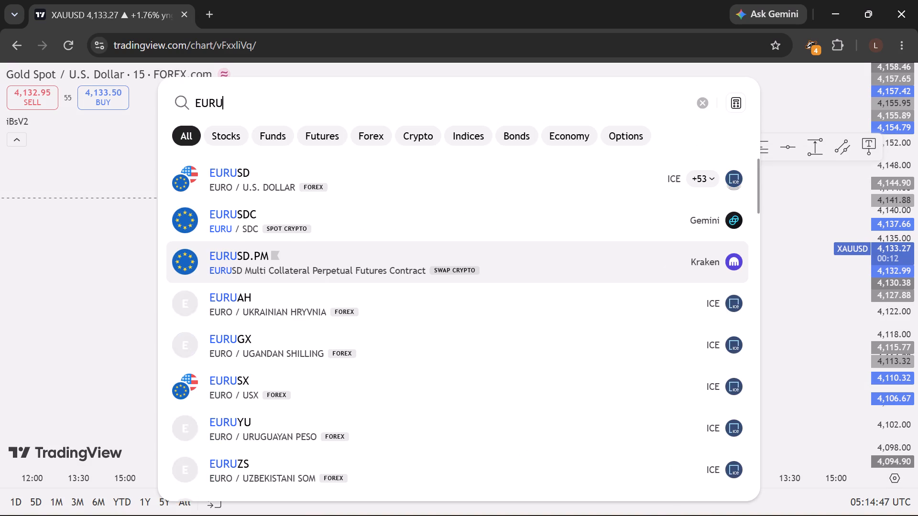
pyautogui.click(713, 181)
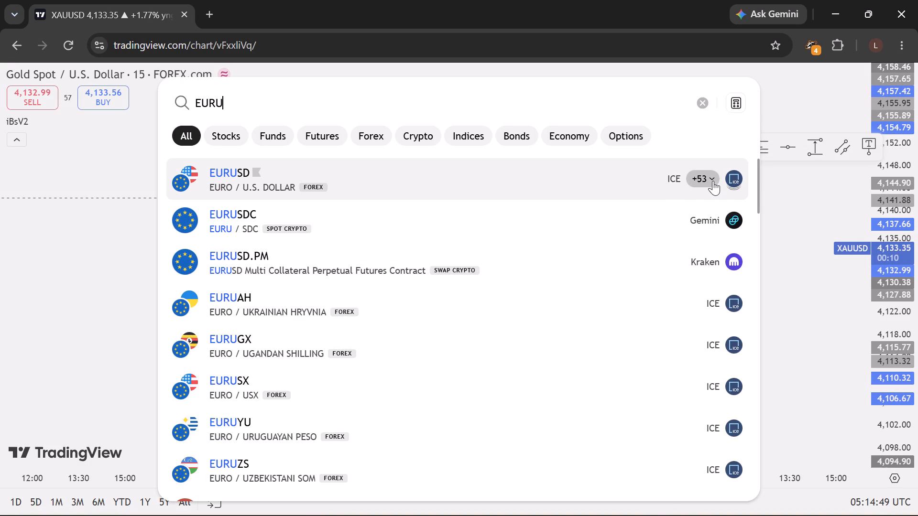
pyautogui.click(614, 291)
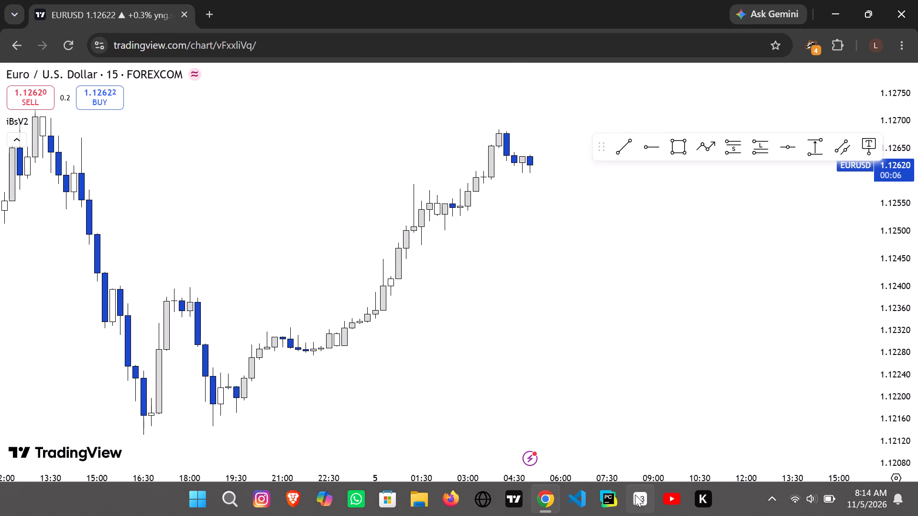
# Delete the light-blue rectangle zone over the 4 November candles on the 15-minute EURUSD chart.
pyautogui.scroll(-6, 595, 360)
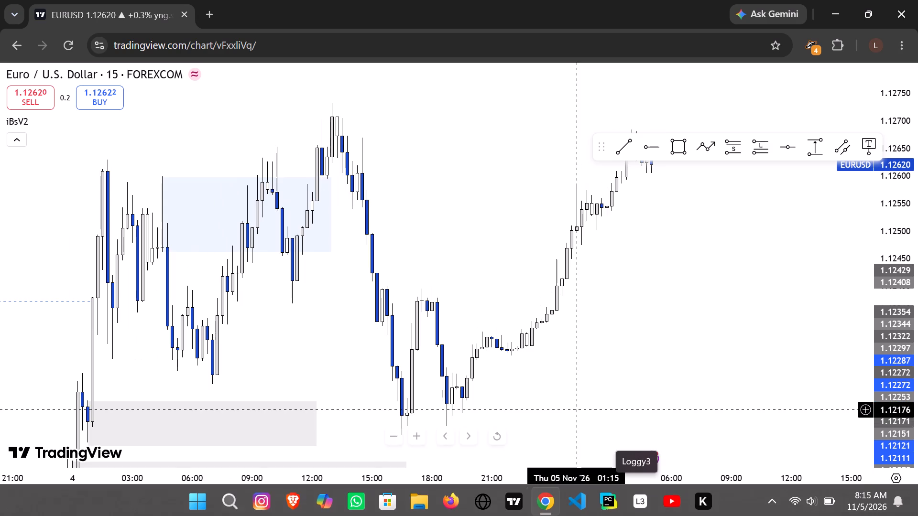
pyautogui.scroll(-5, 577, 409)
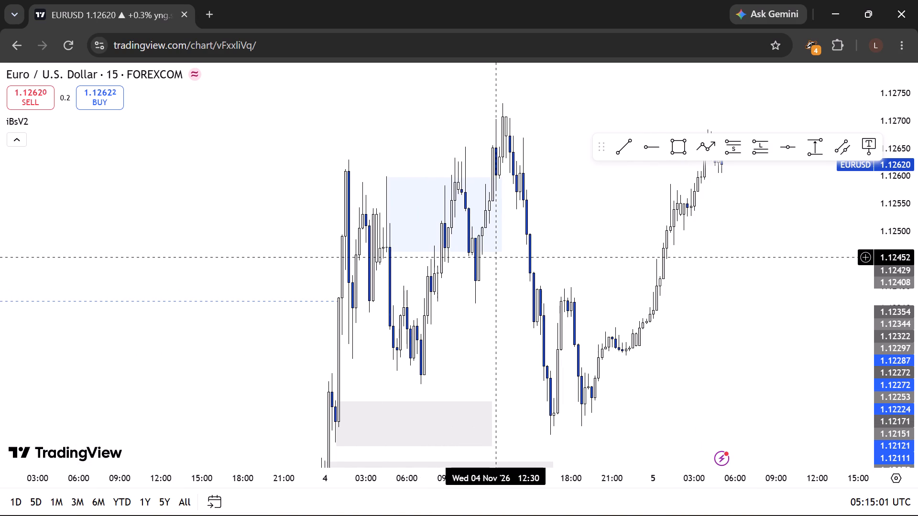
pyautogui.click(494, 257)
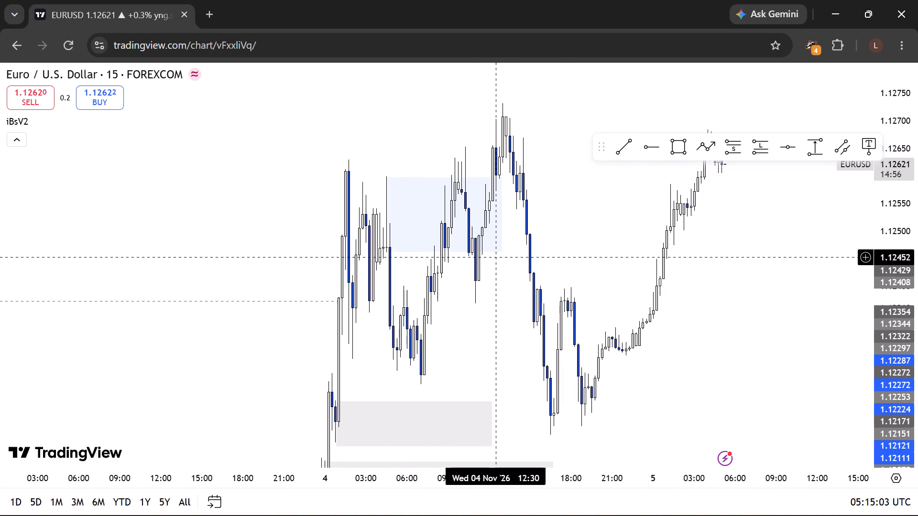
pyautogui.click(496, 251)
pyautogui.press('BackSpace')
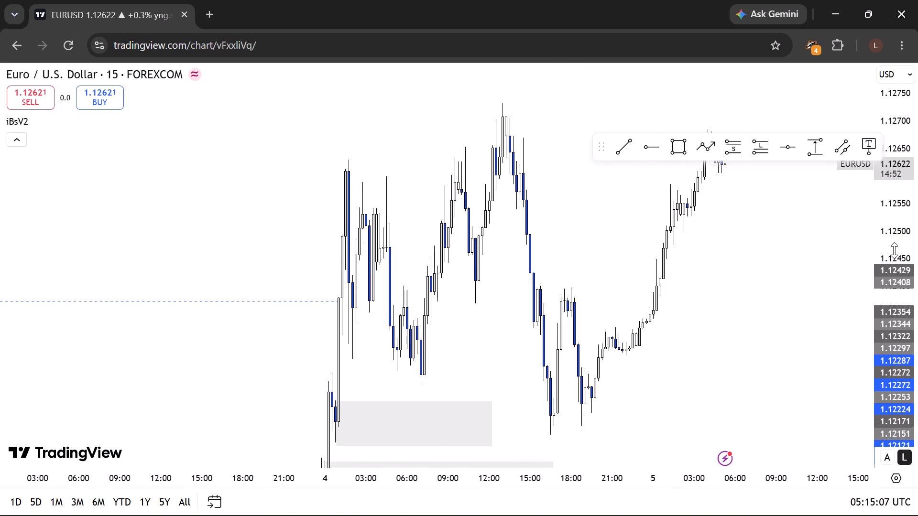
# Draw a horizontal trend line at 1.12629 from the 4 November 01:45 high to 12:15.
pyautogui.moveTo(894, 250); pyautogui.dragTo(894, 368)
pyautogui.scroll(-2, 756, 319)
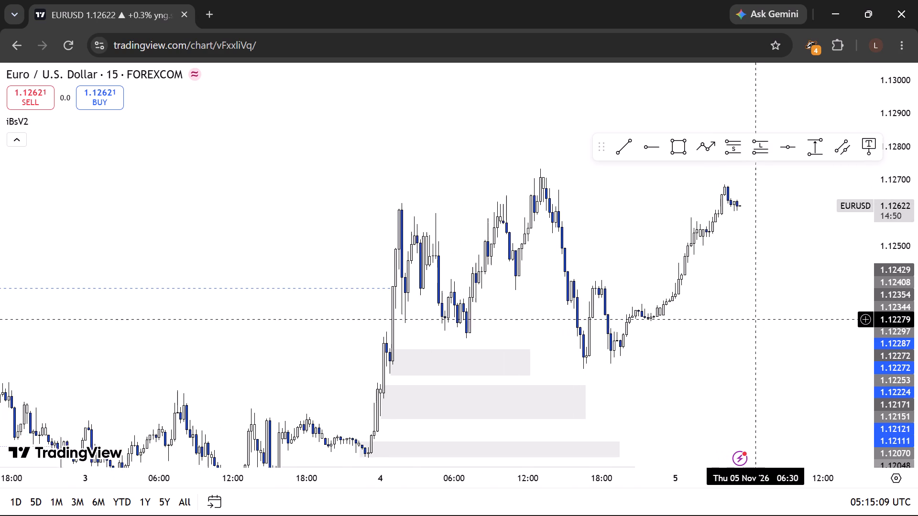
pyautogui.click(619, 147)
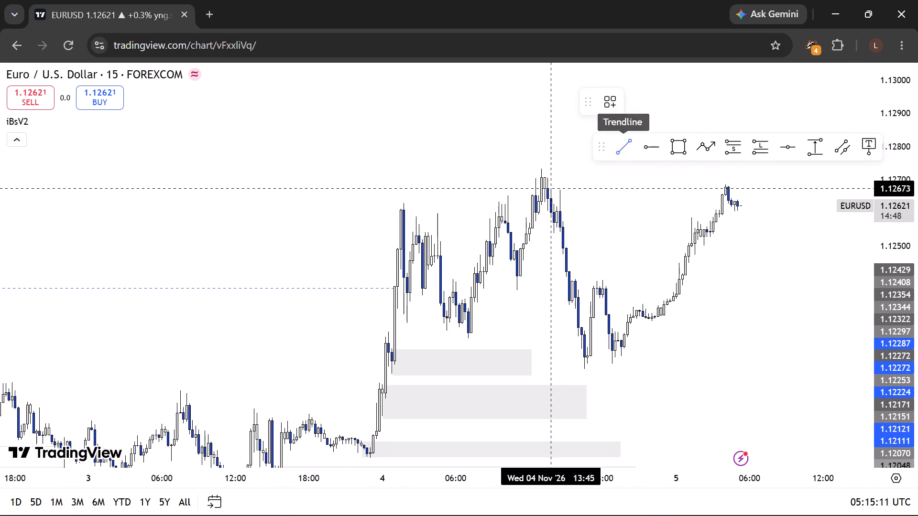
pyautogui.moveTo(404, 182); pyautogui.dragTo(473, 196)
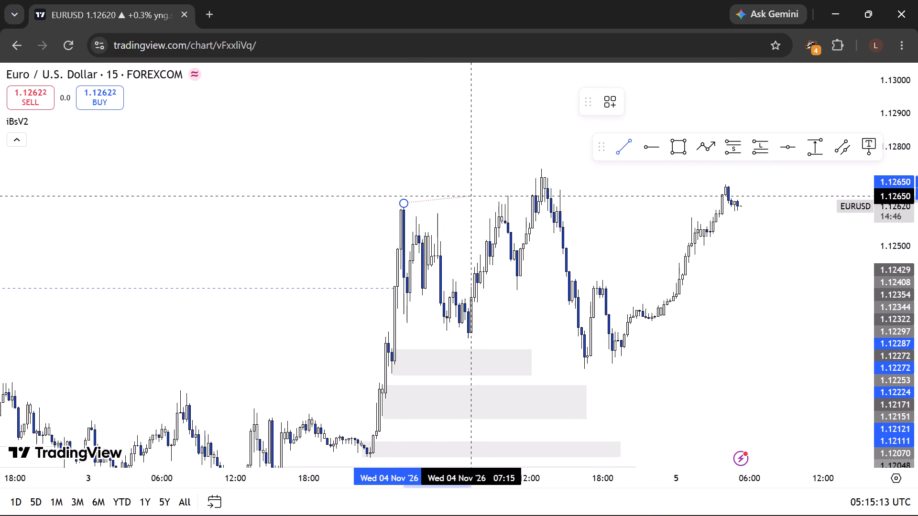
pyautogui.moveTo(473, 196); pyautogui.dragTo(534, 211)
pyautogui.keyDown('shift'); pyautogui.click(534, 211); pyautogui.keyUp('shift')
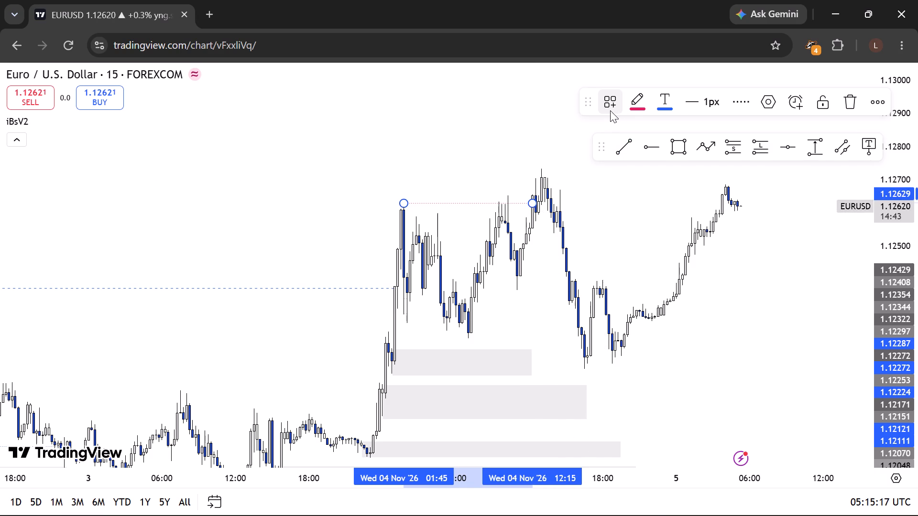
# Apply the Fractal drawing template to the 1.12629 trend line.
pyautogui.click(610, 110)
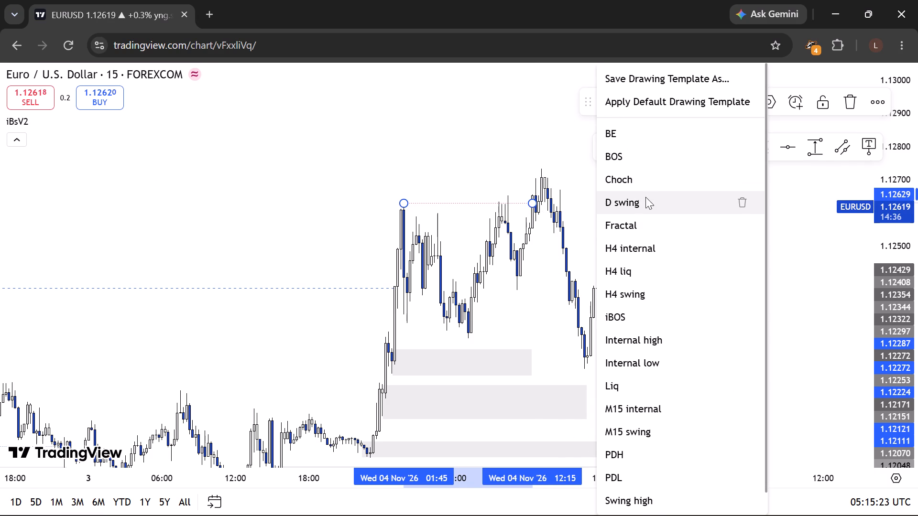
pyautogui.click(640, 224)
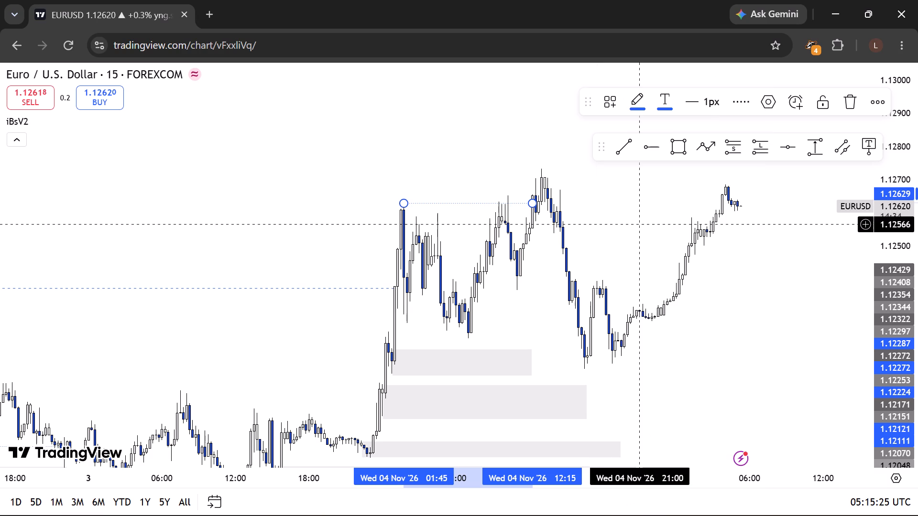
pyautogui.click(640, 224)
# Draw a horizontal trend line at 1.12222 from the 4 November 07:00 low to about 16:15.
pyautogui.click(622, 158)
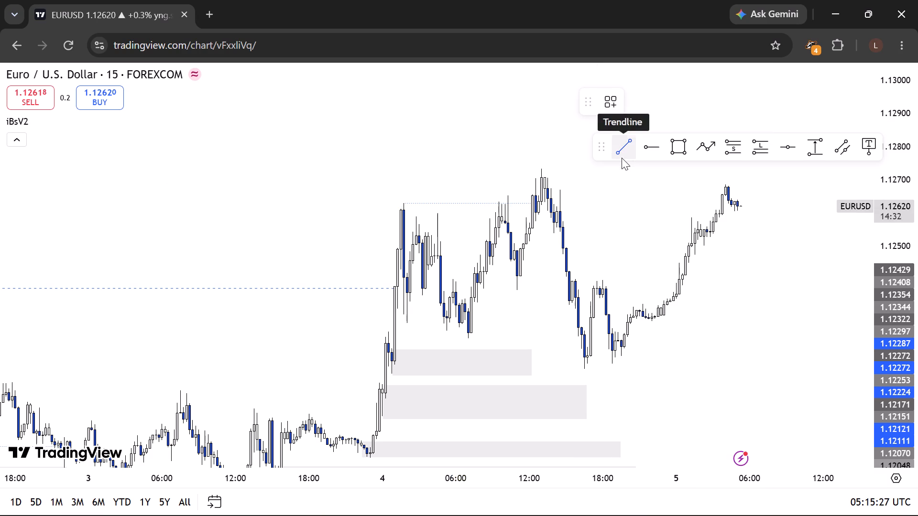
pyautogui.moveTo(469, 343); pyautogui.dragTo(471, 343)
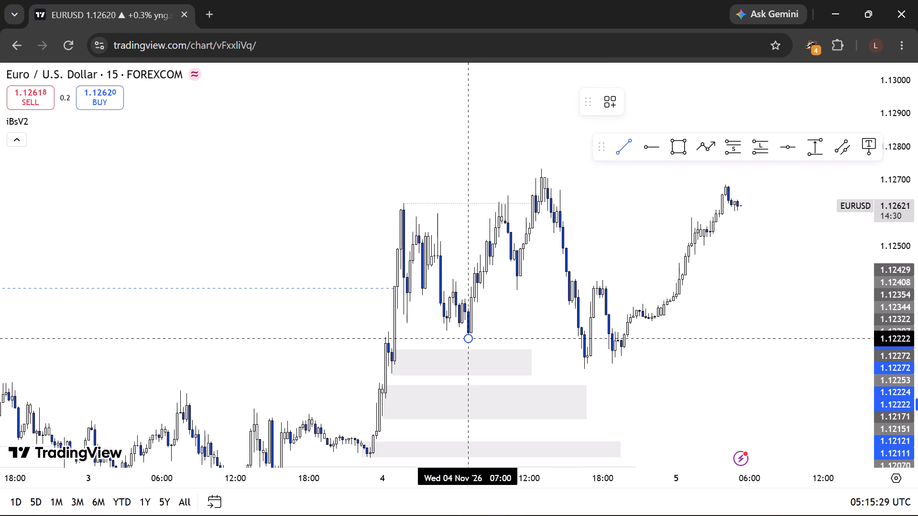
pyautogui.moveTo(471, 343); pyautogui.dragTo(563, 362)
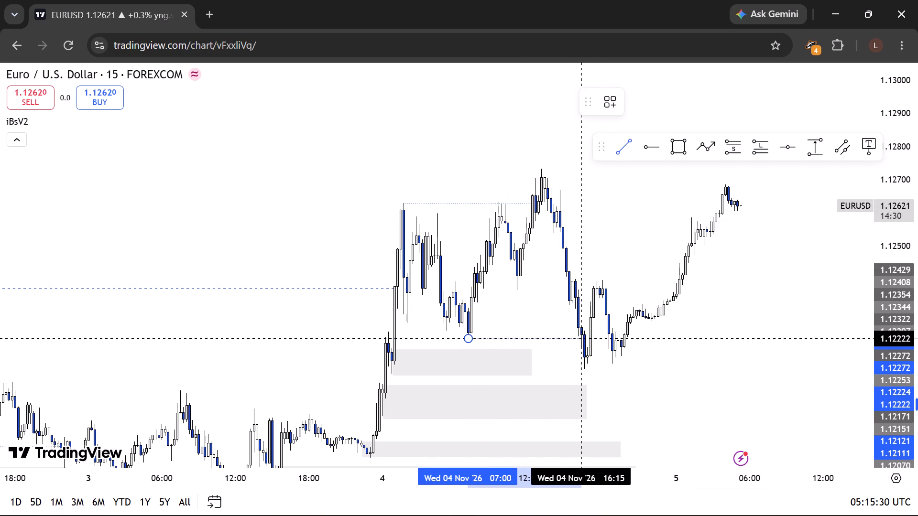
pyautogui.keyDown('shift'); pyautogui.click(581, 362); pyautogui.keyUp('shift')
pyautogui.click(610, 368)
# Extend the end of the uppermost grey zone, just below the 1.12222 line, to 4 November 16:30.
pyautogui.scroll(1, 610, 368)
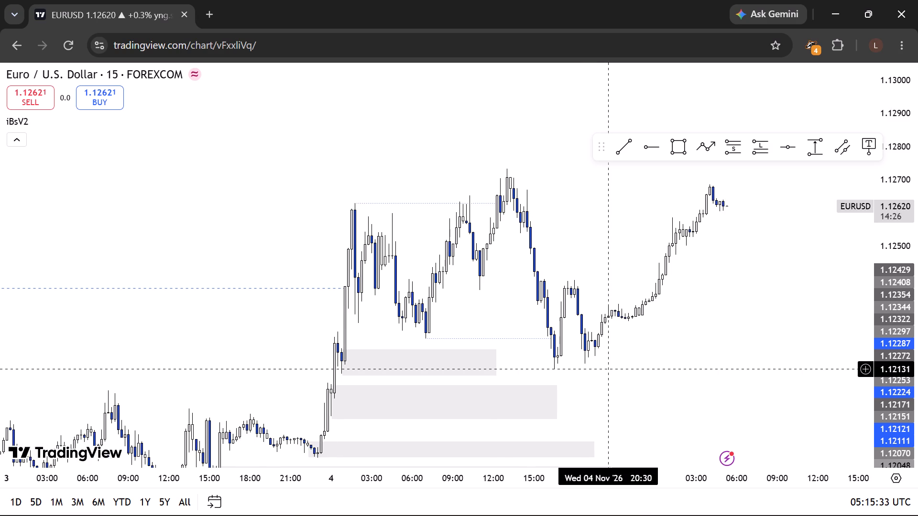
pyautogui.scroll(1, 610, 368)
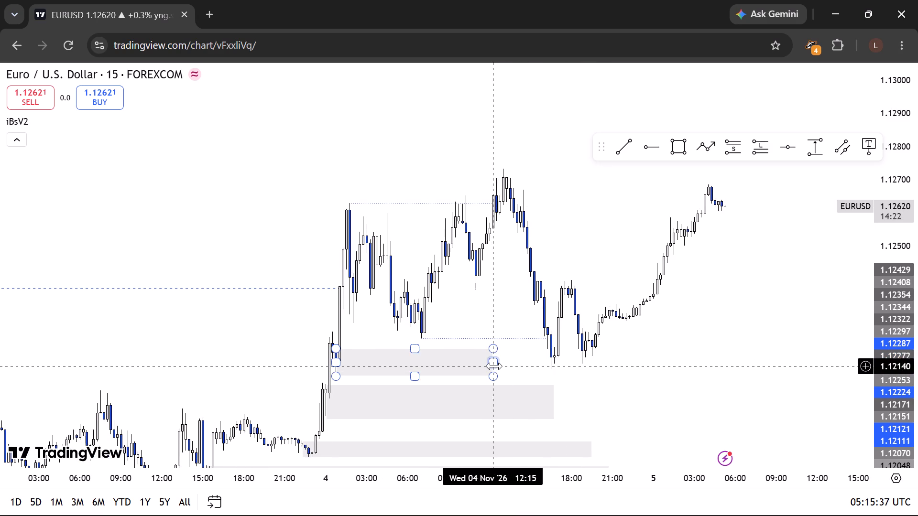
pyautogui.moveTo(494, 366); pyautogui.dragTo(550, 375)
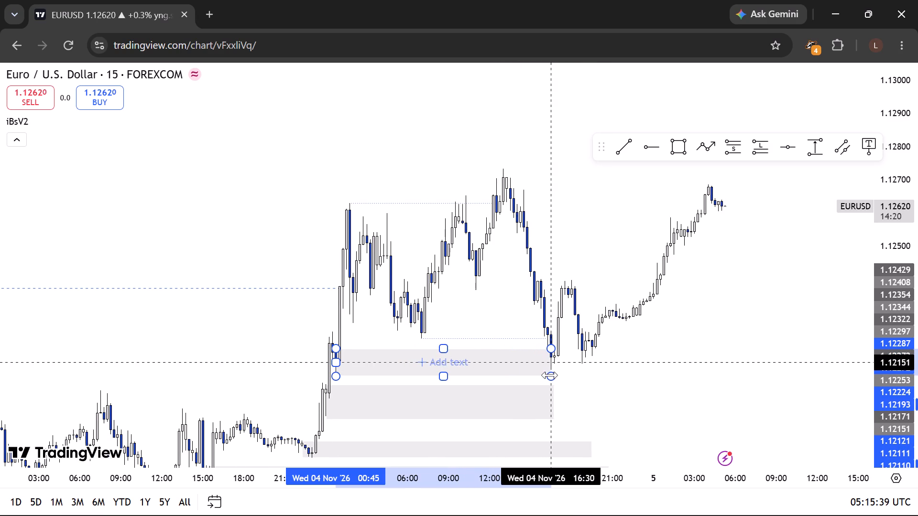
pyautogui.moveTo(550, 375); pyautogui.dragTo(550, 375)
# Draw a horizontal trend line at 1.12732 from the 4 November 13:00 high to 5 November 06:45.
pyautogui.moveTo(619, 383); pyautogui.dragTo(564, 399)
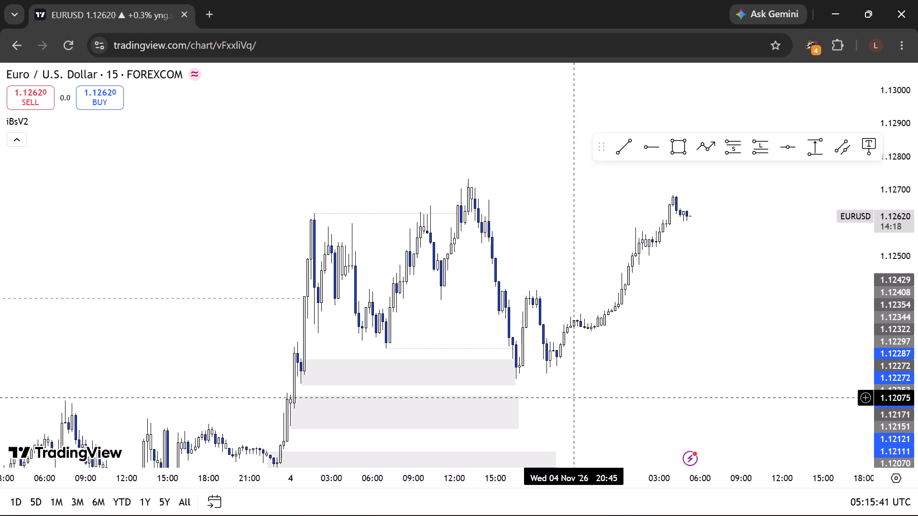
pyautogui.moveTo(564, 399); pyautogui.dragTo(543, 403)
pyautogui.moveTo(580, 375); pyautogui.dragTo(561, 391)
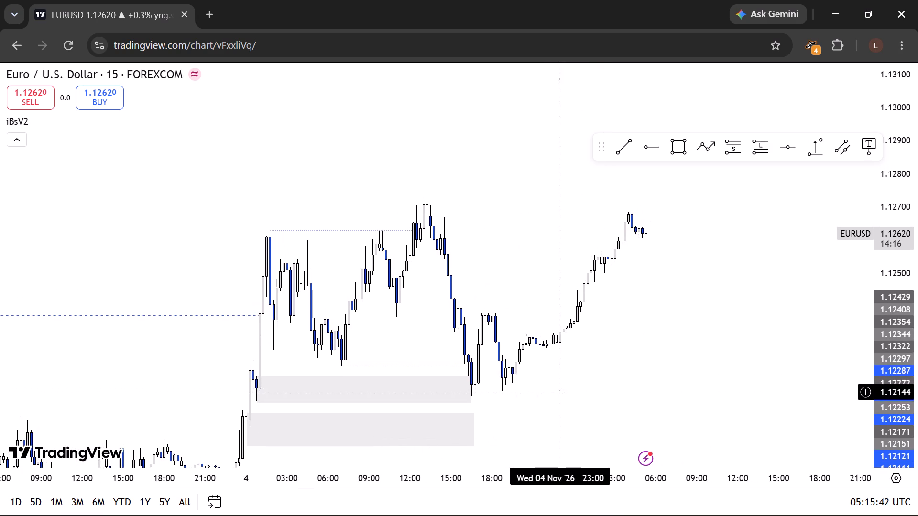
pyautogui.moveTo(896, 405); pyautogui.dragTo(870, 304)
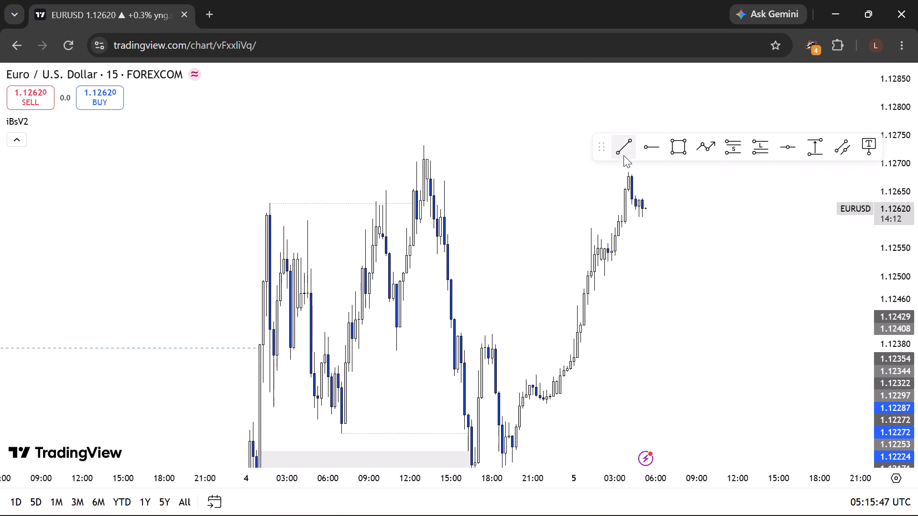
pyautogui.click(623, 155)
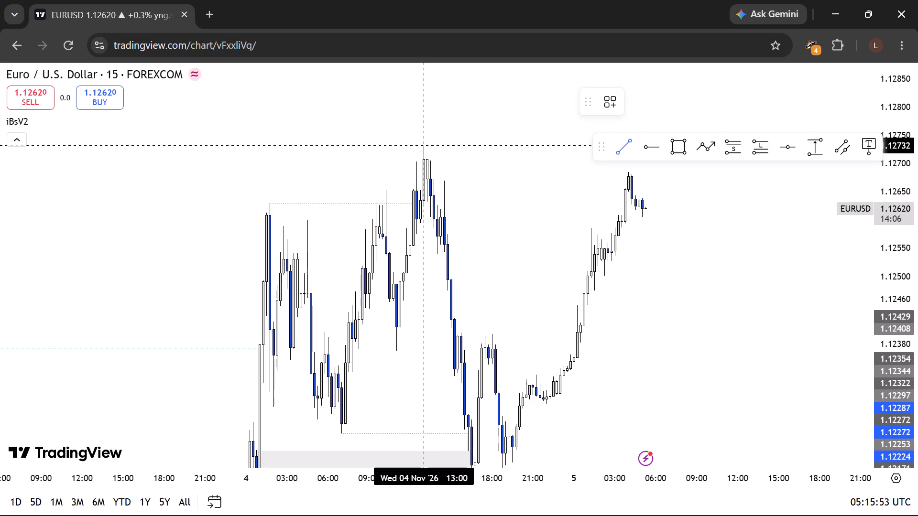
pyautogui.moveTo(425, 129); pyautogui.dragTo(633, 186)
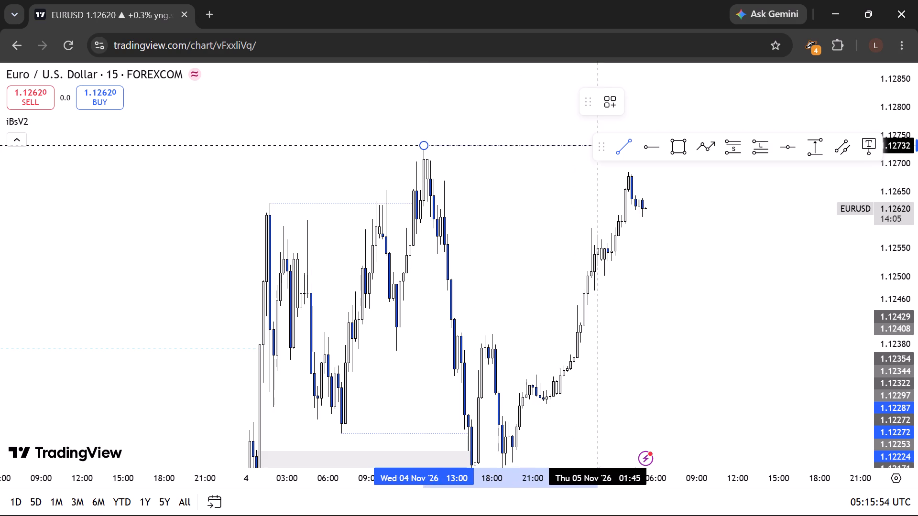
pyautogui.moveTo(633, 186); pyautogui.dragTo(639, 224)
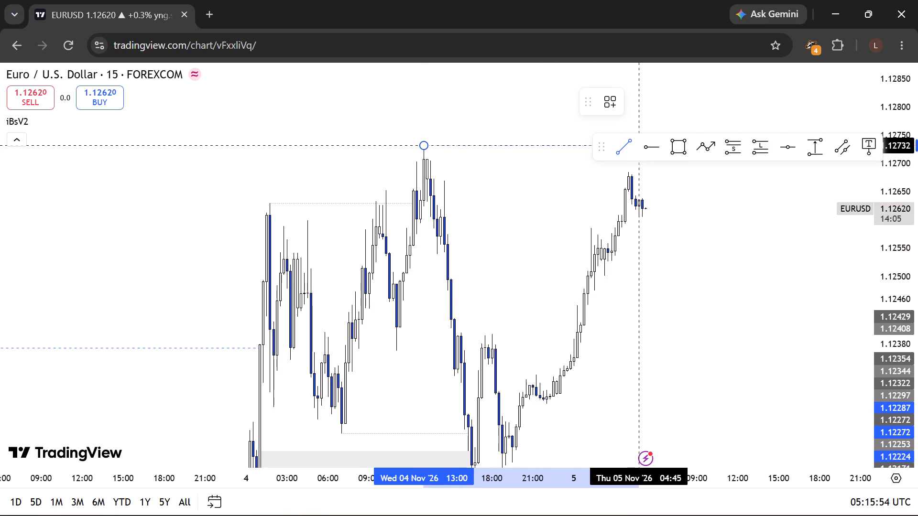
pyautogui.moveTo(639, 224); pyautogui.dragTo(697, 230)
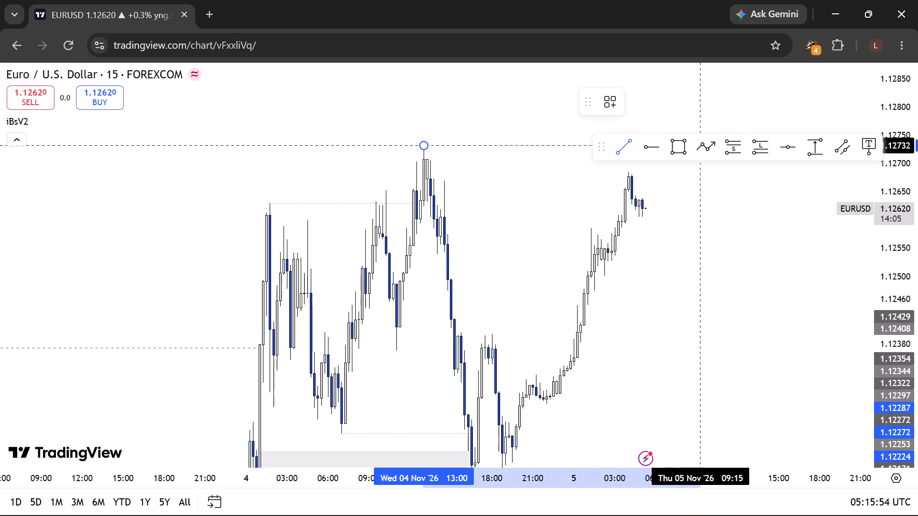
pyautogui.moveTo(697, 230); pyautogui.dragTo(667, 229)
pyautogui.keyDown('shift'); pyautogui.tripleClick(667, 229); pyautogui.keyUp('shift')
pyautogui.click(667, 229)
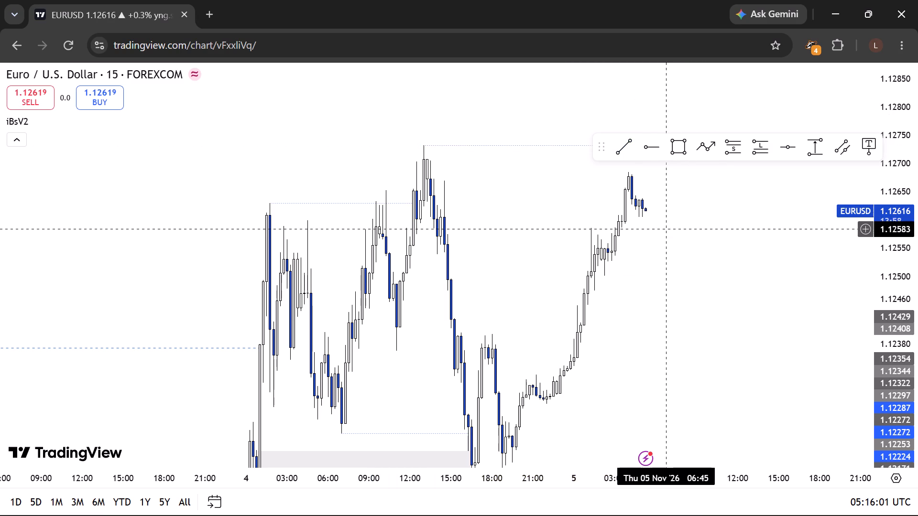
# Reposition the floating drawing-tools bar and the line-settings bar so they clear the 1.12732 trend line.
pyautogui.moveTo(896, 224); pyautogui.dragTo(888, 249)
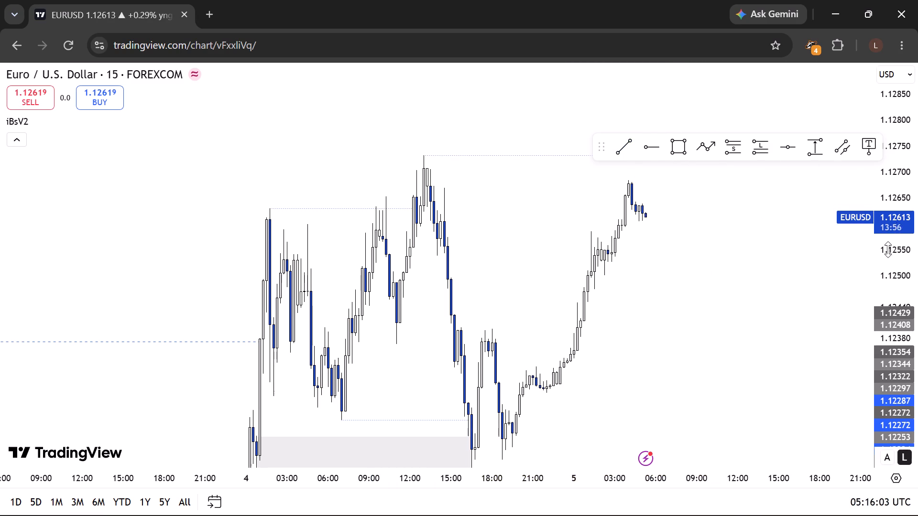
pyautogui.moveTo(604, 142); pyautogui.dragTo(660, 73)
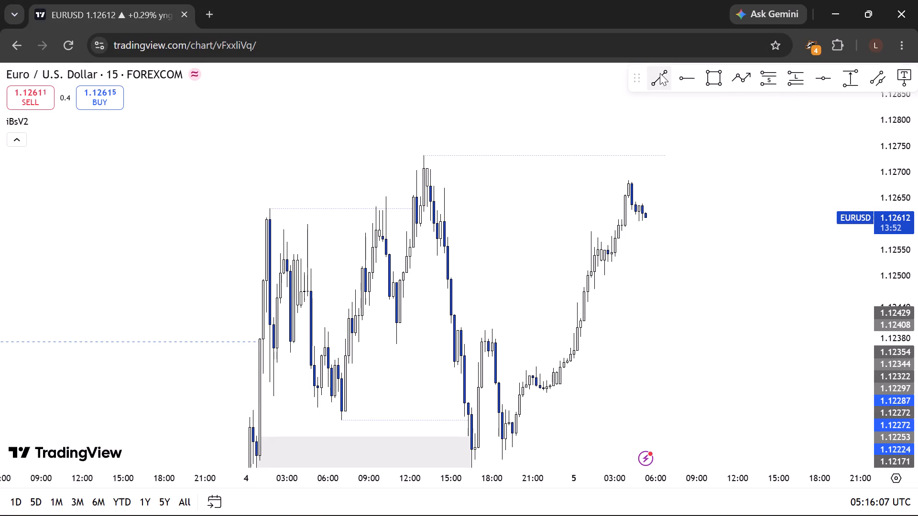
pyautogui.click(613, 154)
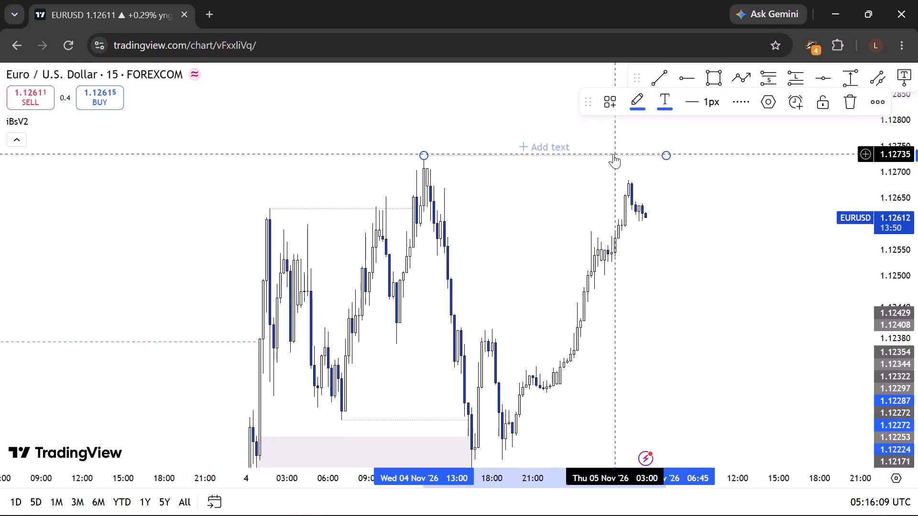
pyautogui.moveTo(594, 111); pyautogui.dragTo(608, 115)
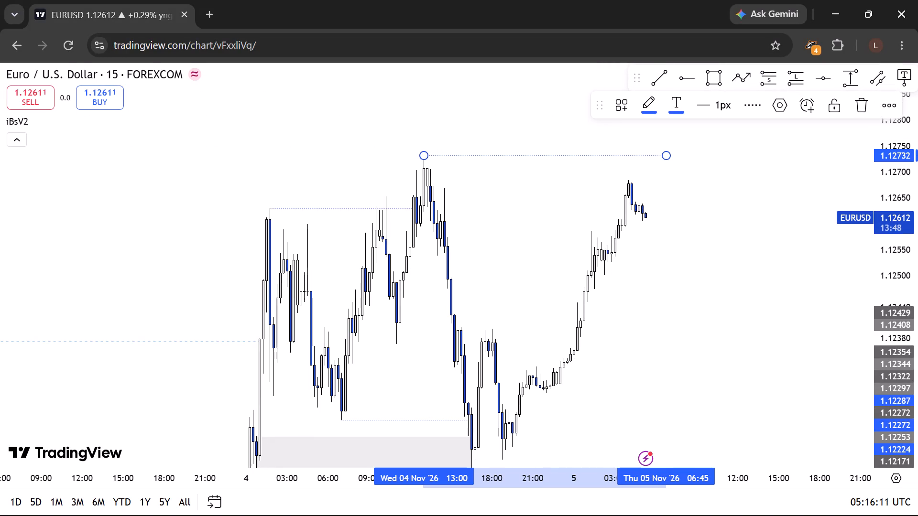
pyautogui.moveTo(608, 115); pyautogui.dragTo(634, 116)
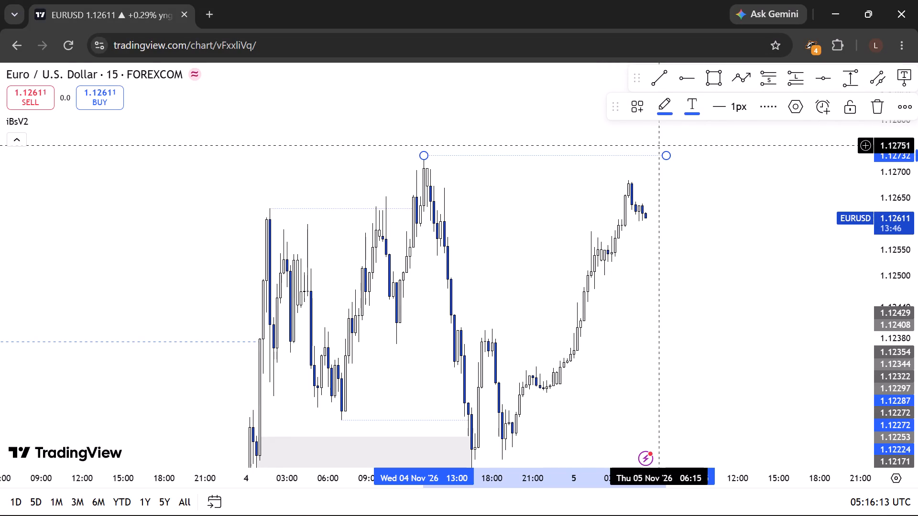
pyautogui.click(723, 190)
# Draw a horizontal trend line at 1.12669 from the 4 November 14:30 high to 5 November 04:00.
pyautogui.moveTo(901, 183); pyautogui.dragTo(886, 235)
pyautogui.moveTo(789, 253); pyautogui.dragTo(760, 212)
pyautogui.scroll(1, 760, 212)
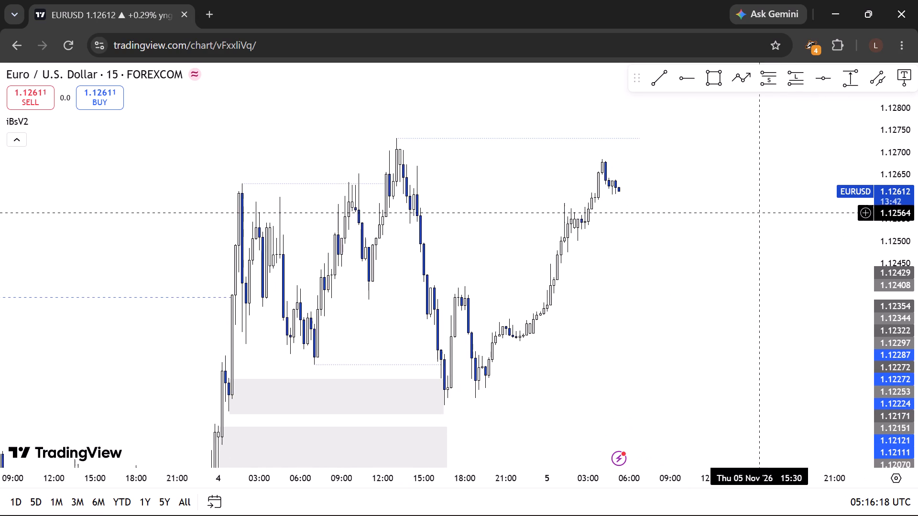
pyautogui.scroll(1, 760, 212)
pyautogui.click(667, 86)
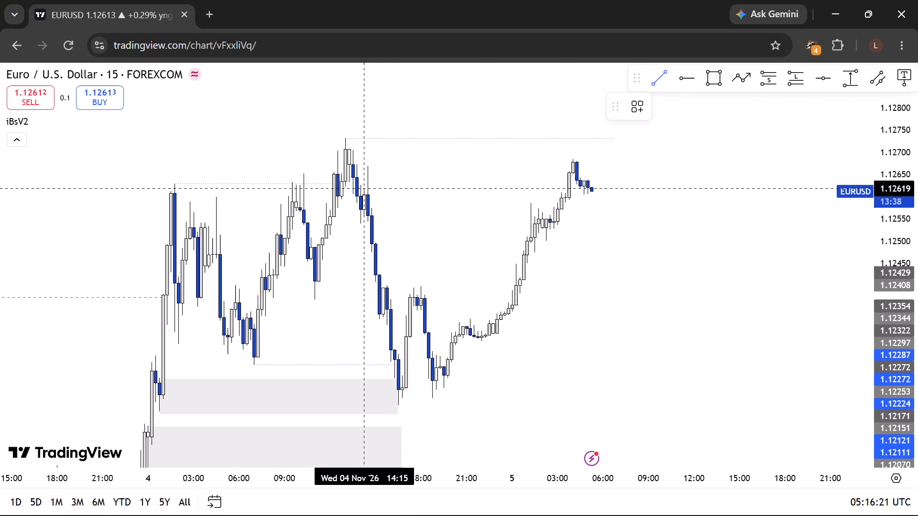
pyautogui.moveTo(369, 158); pyautogui.dragTo(479, 183)
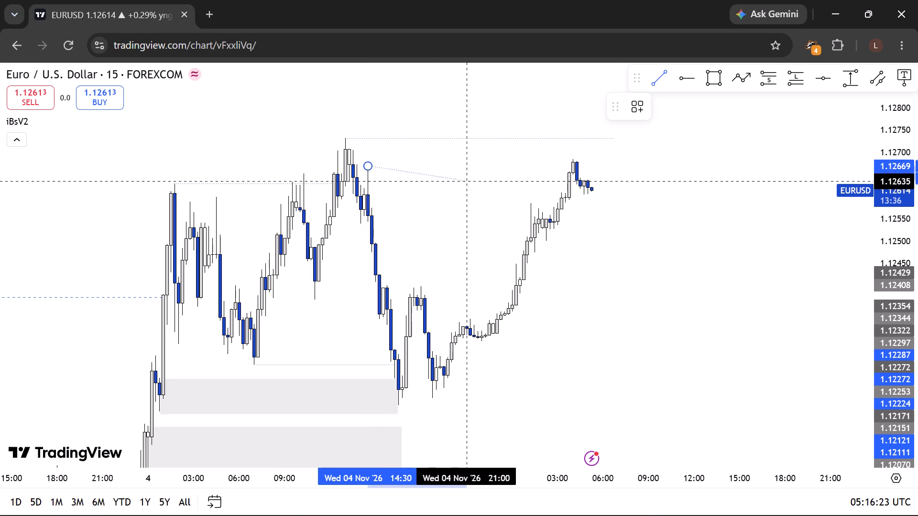
pyautogui.moveTo(479, 183); pyautogui.dragTo(571, 170)
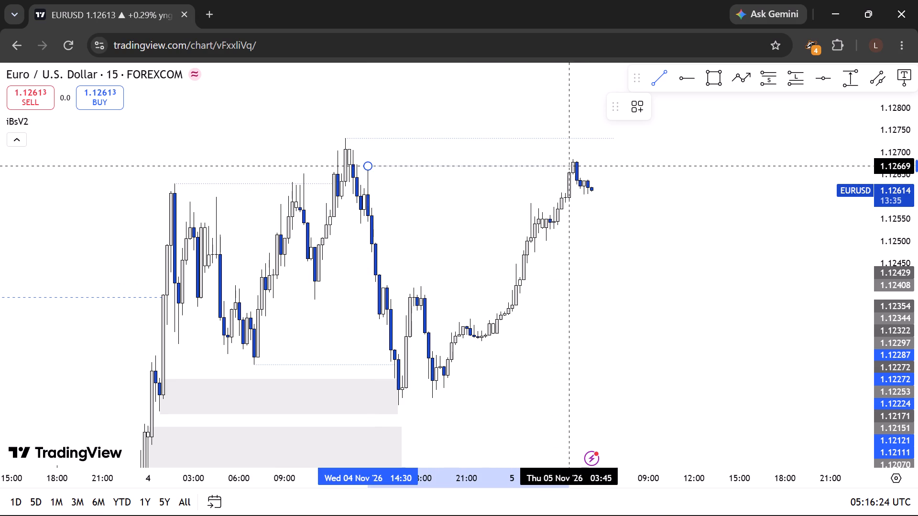
pyautogui.moveTo(571, 170); pyautogui.dragTo(572, 170)
pyautogui.keyDown('shift'); pyautogui.click(572, 170); pyautogui.keyUp('shift')
# Apply the Liq drawing template to the 1.12669 trend line.
pyautogui.click(638, 113)
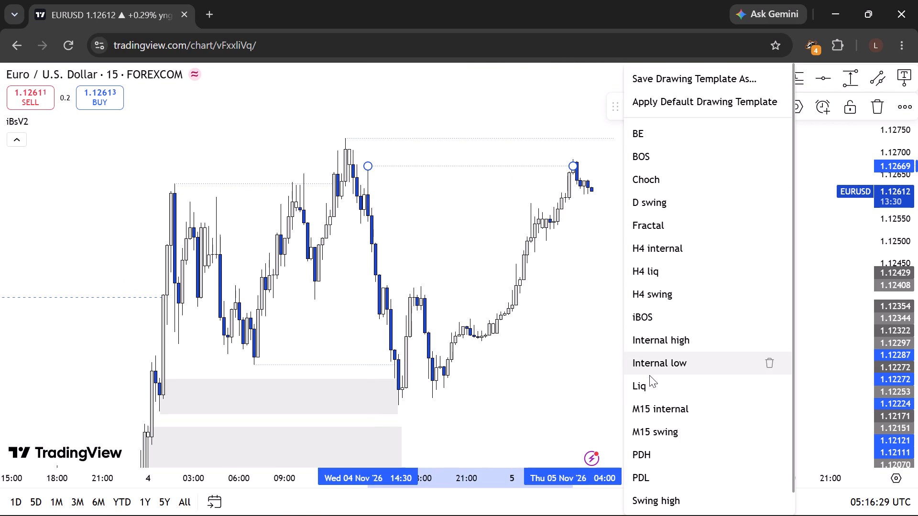
pyautogui.click(649, 378)
pyautogui.moveTo(649, 378); pyautogui.dragTo(670, 378)
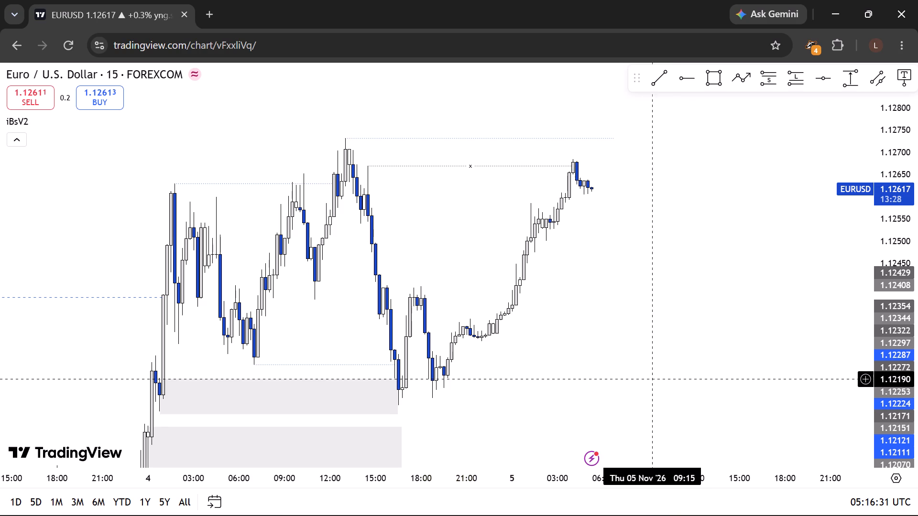
# Switch the EURUSD chart to the 1-minute interval and examine the 5 November price action up to the latest candles.
pyautogui.moveTo(670, 378); pyautogui.dragTo(674, 377)
pyautogui.press('1')
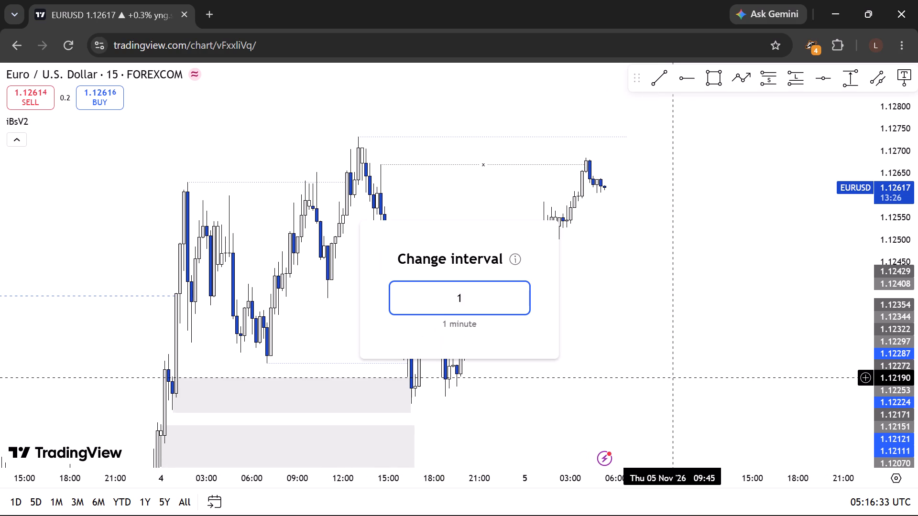
pyautogui.press('Return')
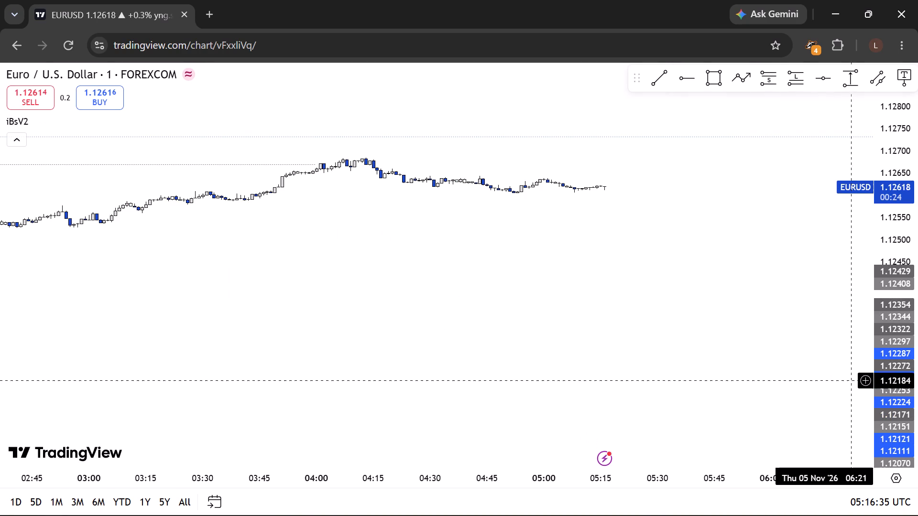
pyautogui.moveTo(890, 382); pyautogui.dragTo(859, 222)
pyautogui.moveTo(910, 335); pyautogui.dragTo(874, 199)
pyautogui.moveTo(619, 198); pyautogui.dragTo(707, 453)
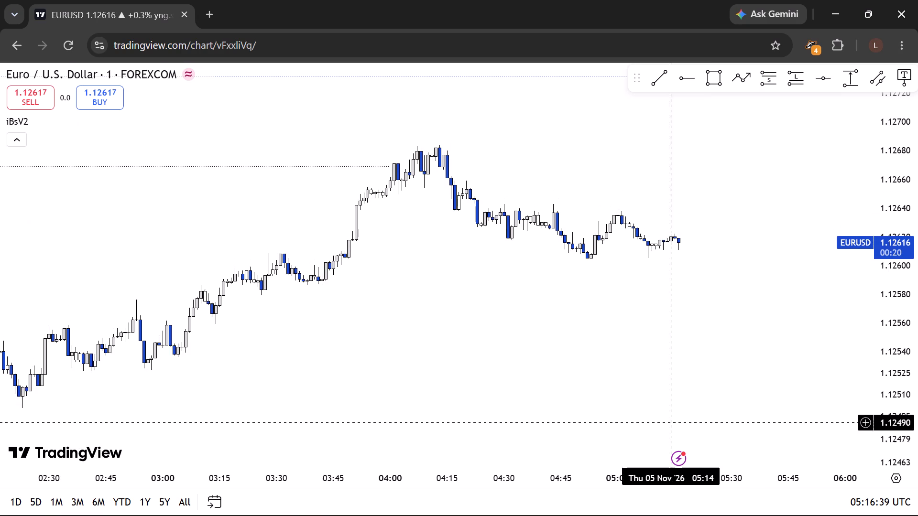
pyautogui.moveTo(904, 368); pyautogui.dragTo(896, 292)
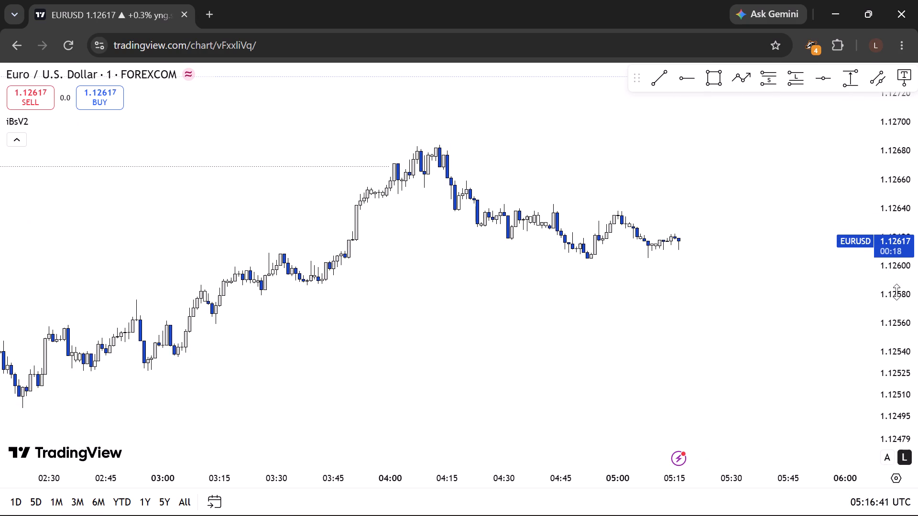
pyautogui.moveTo(896, 292); pyautogui.dragTo(892, 279)
pyautogui.moveTo(609, 291); pyautogui.dragTo(680, 321)
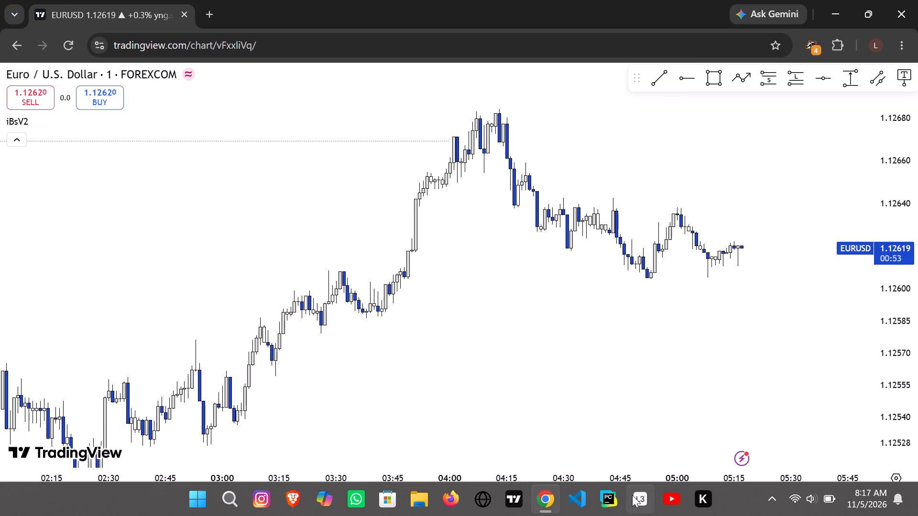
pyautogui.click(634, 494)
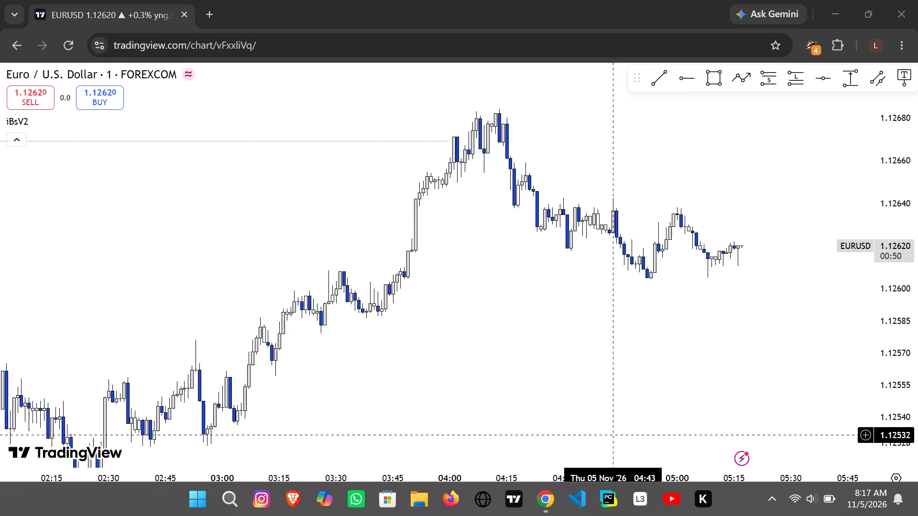